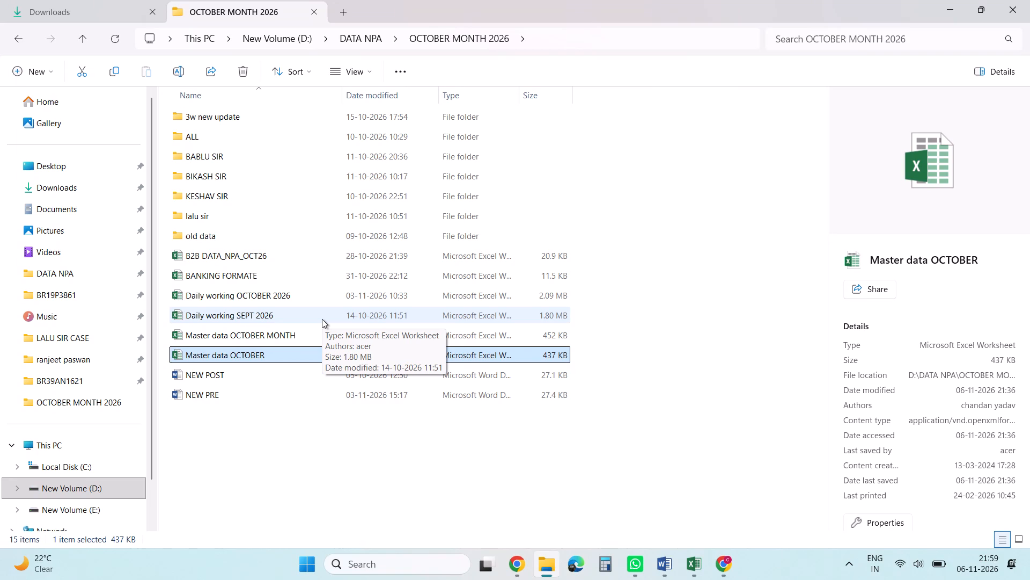
Open the Daily working NOVEMBER 2026 workbook from the NOVEMBER MONTH 2026 folder inside DATA NPA.
click(84, 38)
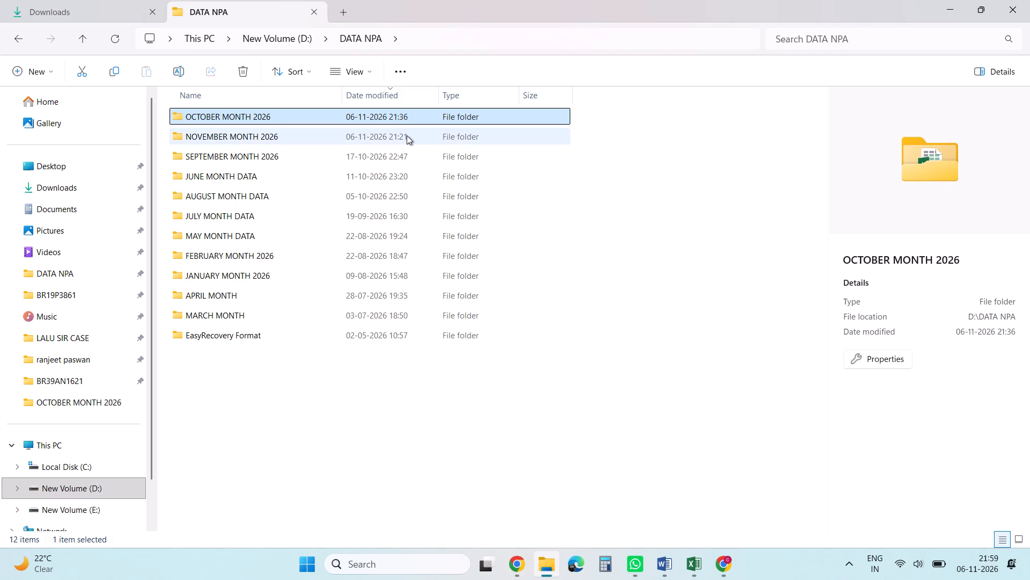
double_click(395, 113)
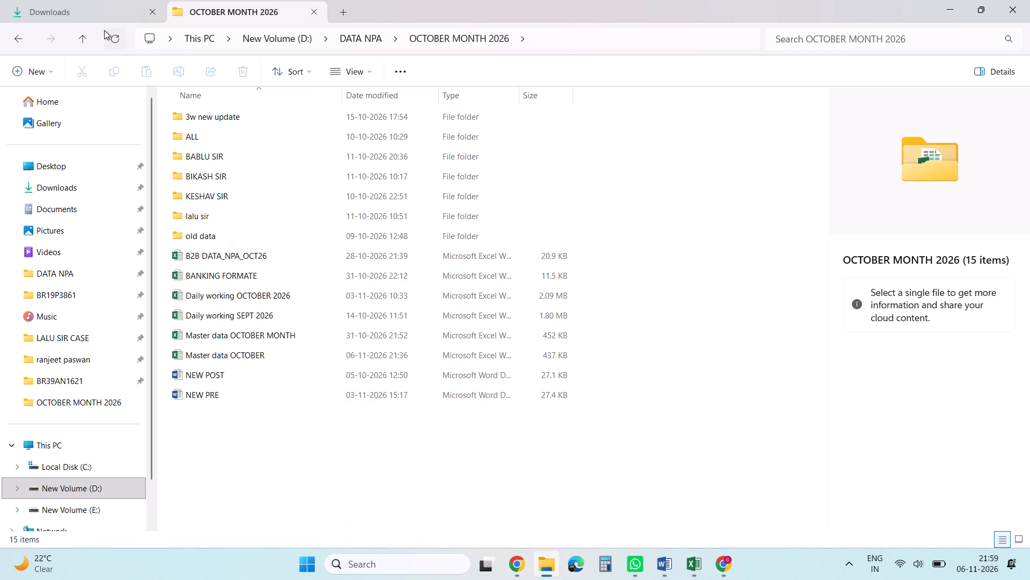
click(81, 33)
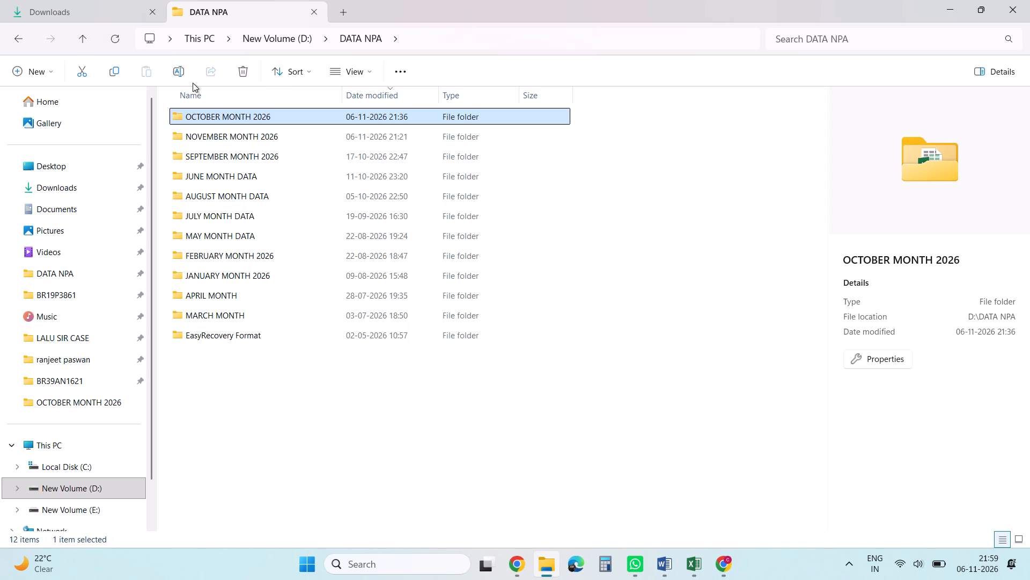
double_click(252, 140)
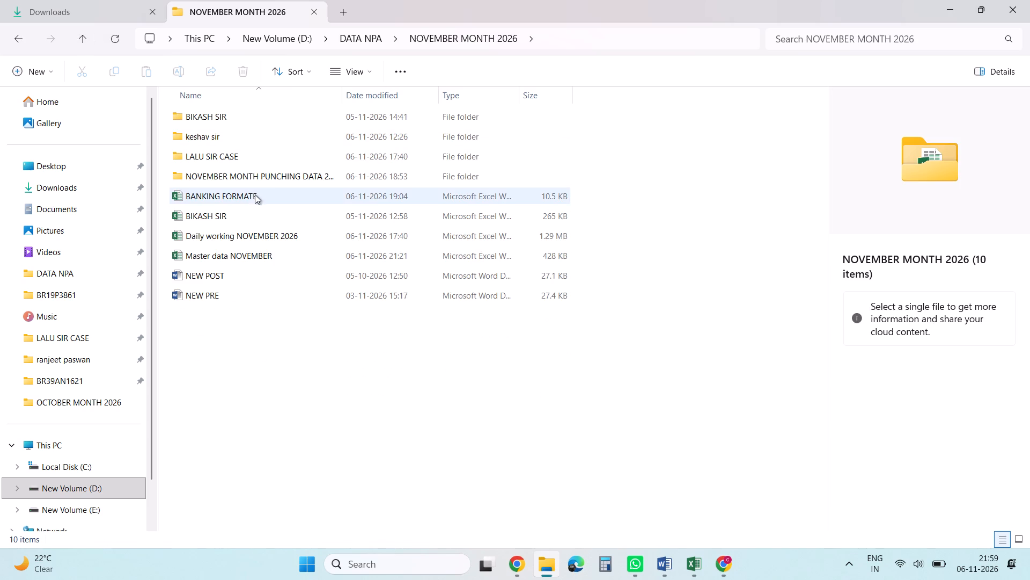
double_click(260, 234)
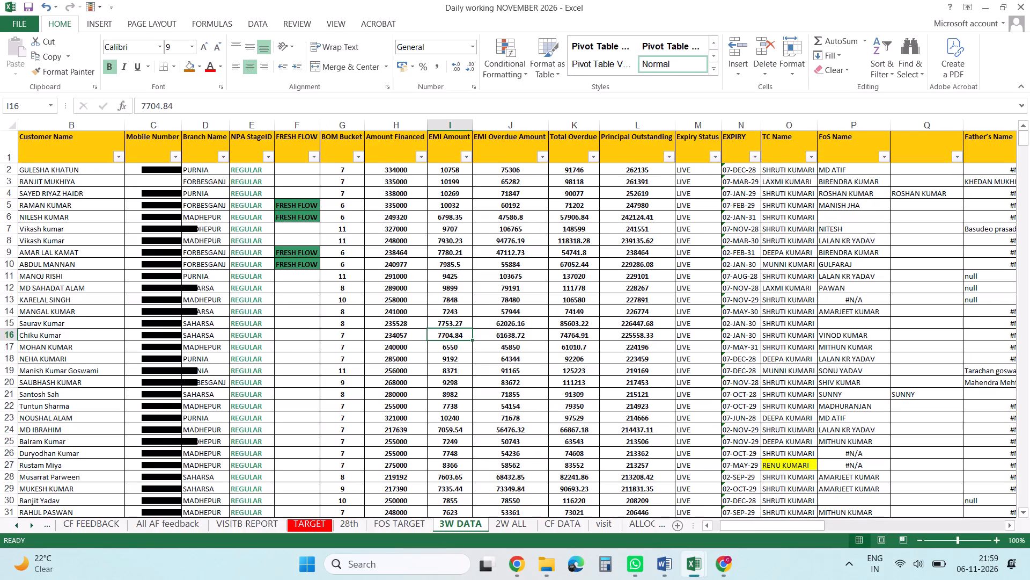
Reset the header-row filters on the 3W DATA sheet by turning filtering off and back on.
click(309, 260)
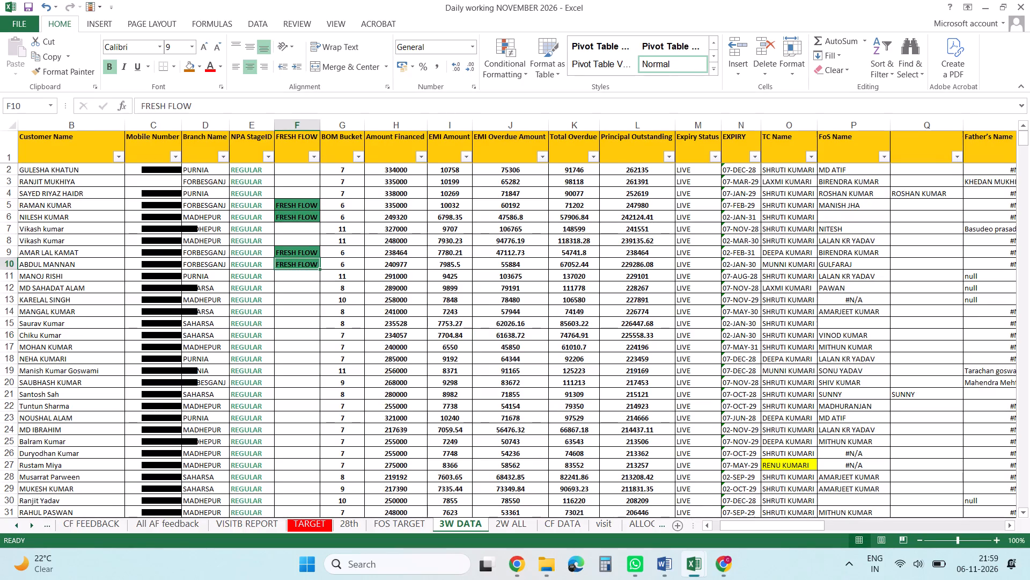
click(506, 149)
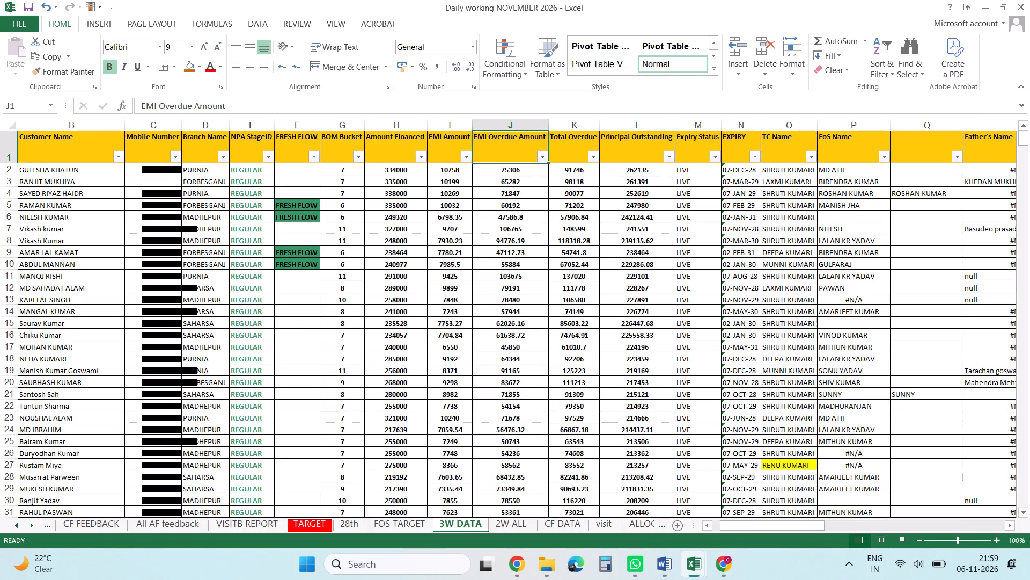
key(ctrl+shift+l)
key(ctrl+shift+l)
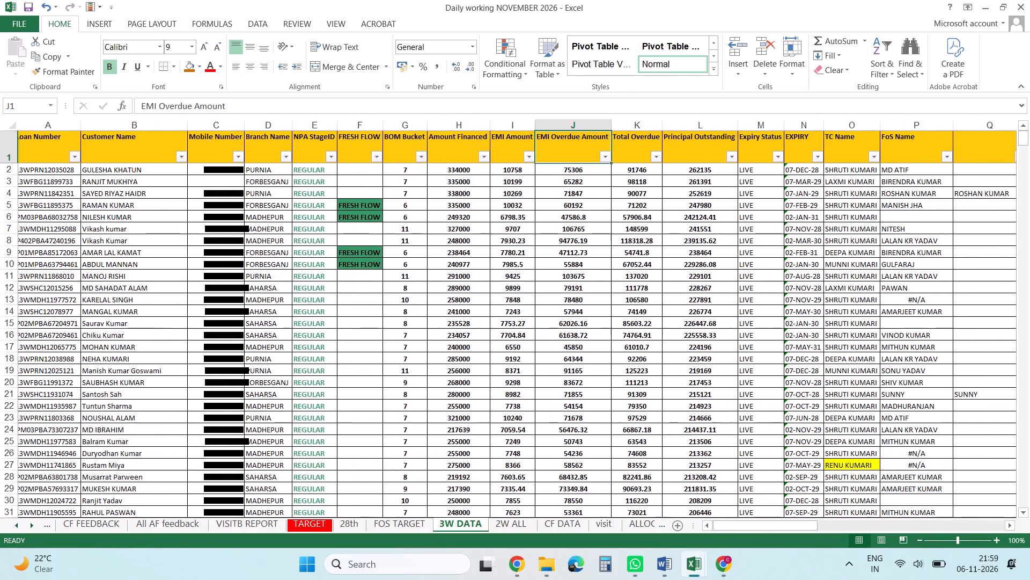
Look through the 3W DATA column headings from Loan Number across to Registration Number.
key(ctrl+Left)
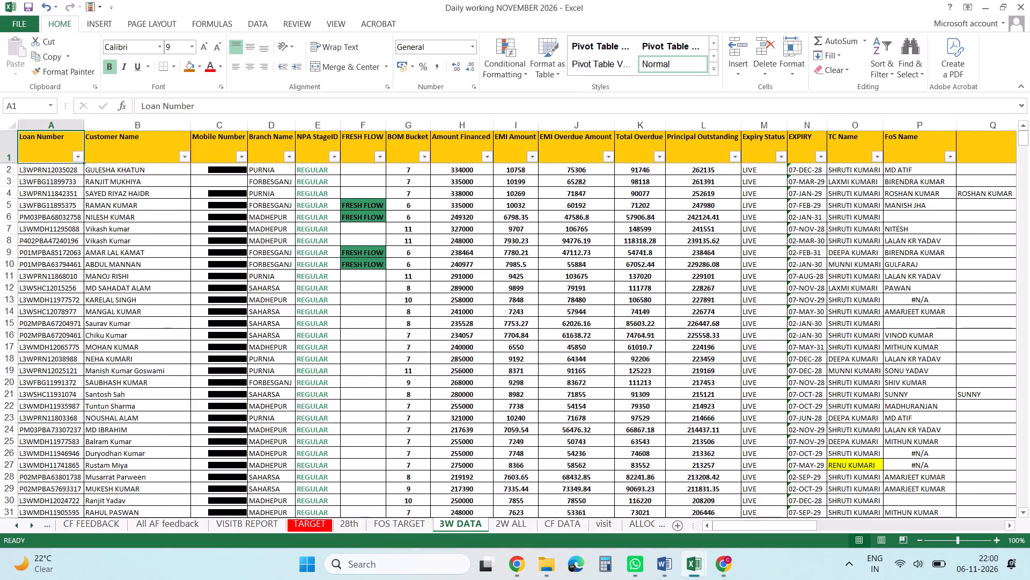
key(Right)
key(Right)
key(Right)
key(Right)
key(Right)
key(Right)
key(Right)
key(Right)
key(Right)
key(Right)
key(Right)
key(Right)
key(Right)
key(Right)
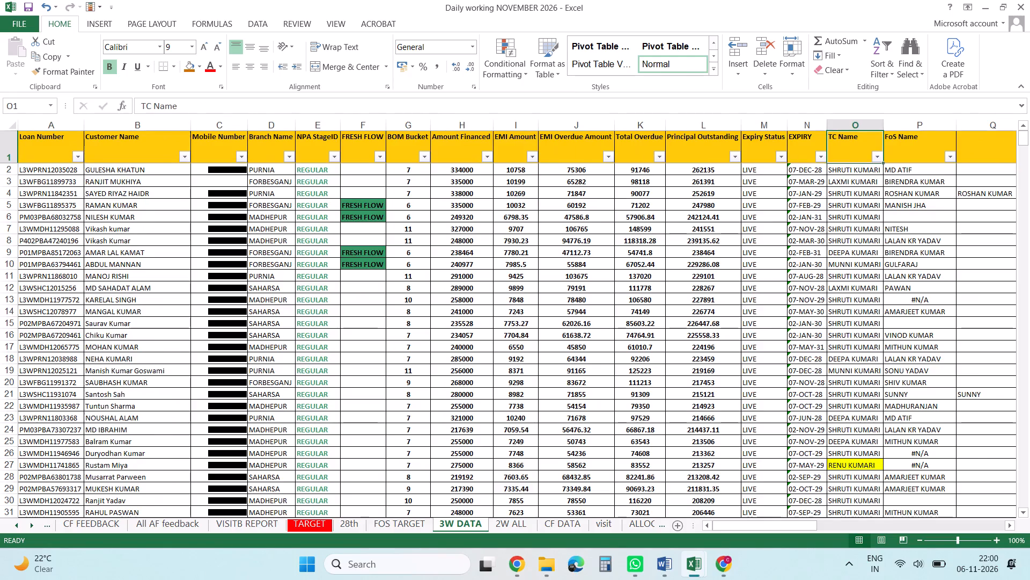
key(Right)
key(Right)
key(Right)
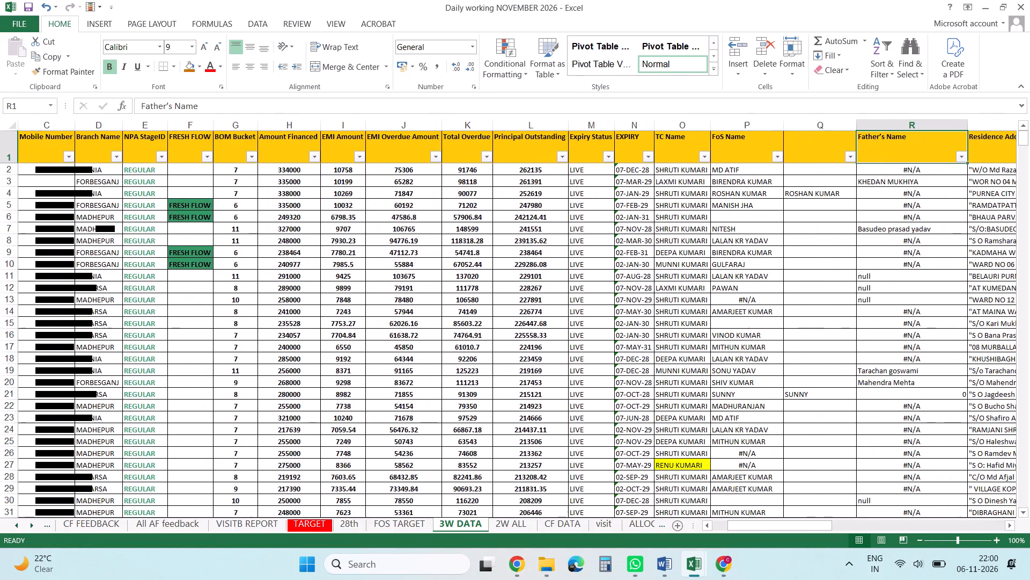
key(Right)
key(Right)
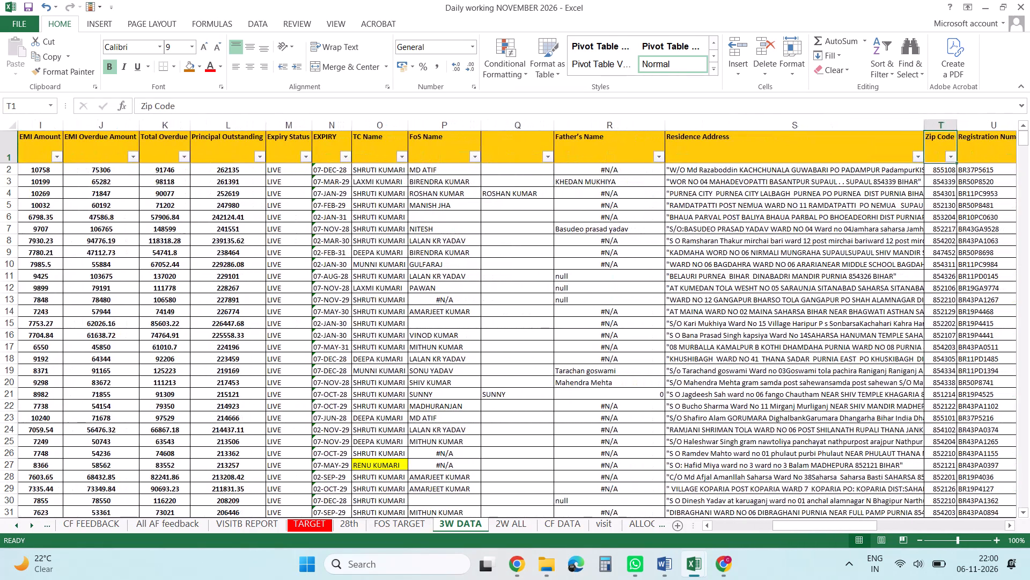
key(Right)
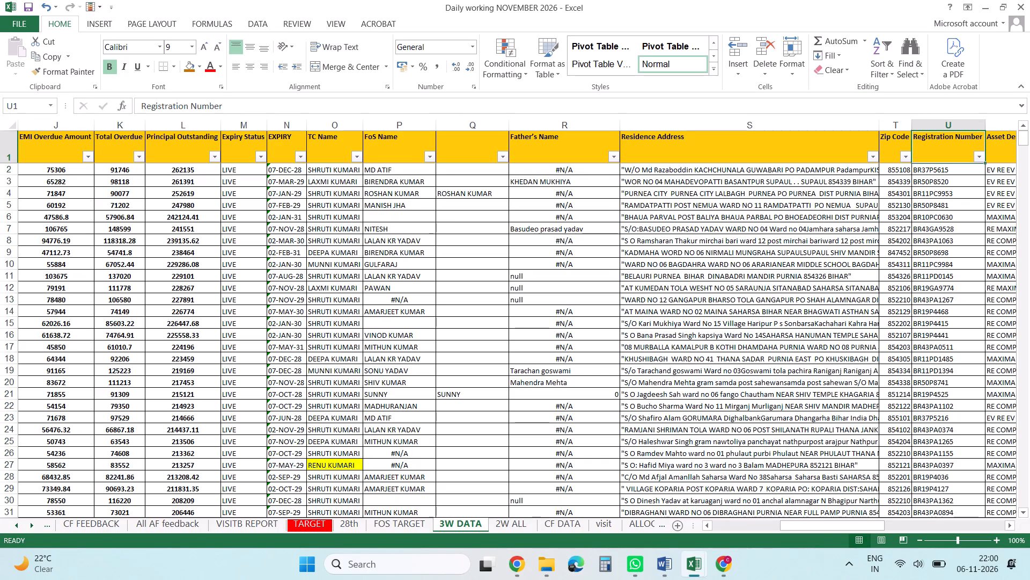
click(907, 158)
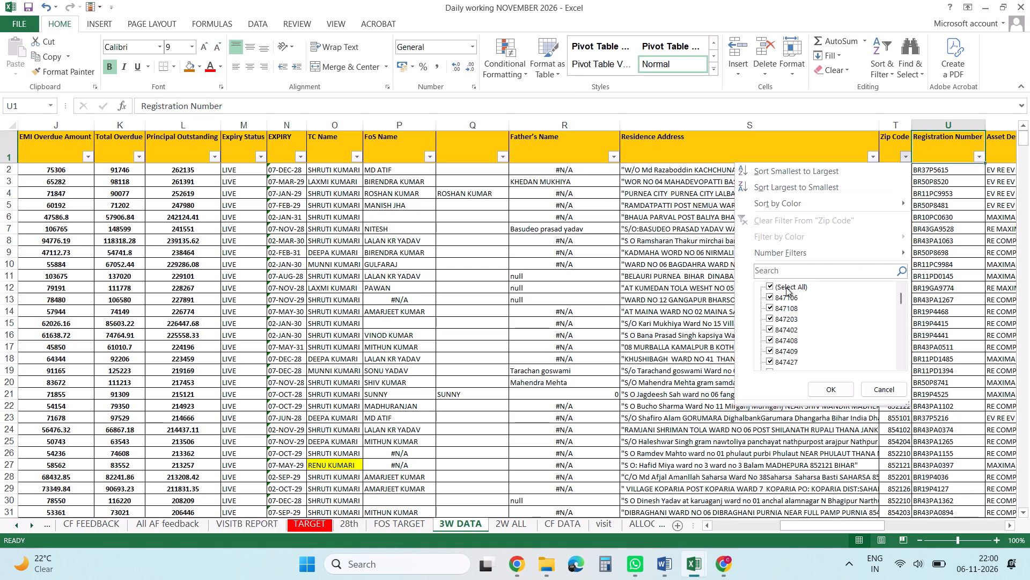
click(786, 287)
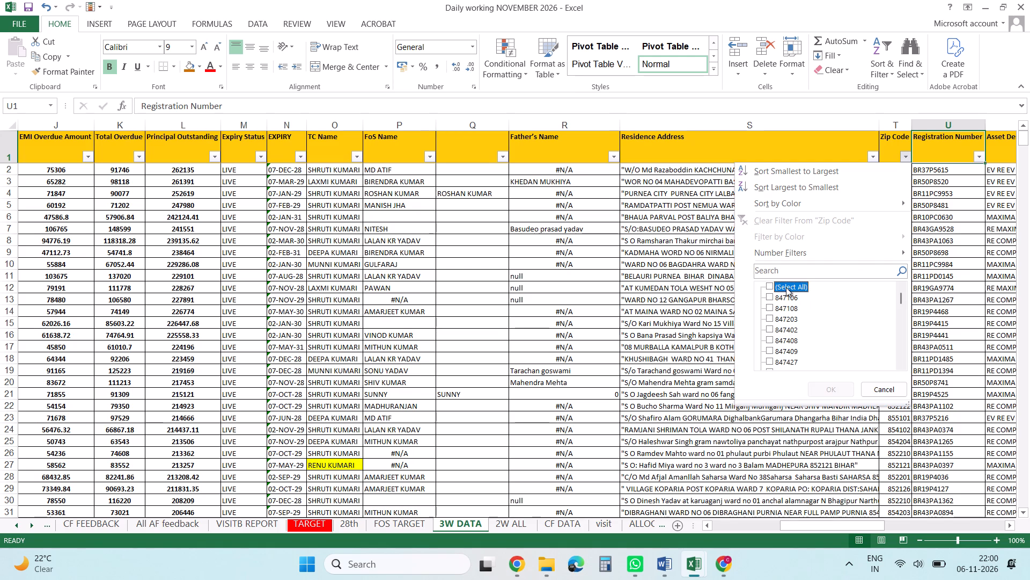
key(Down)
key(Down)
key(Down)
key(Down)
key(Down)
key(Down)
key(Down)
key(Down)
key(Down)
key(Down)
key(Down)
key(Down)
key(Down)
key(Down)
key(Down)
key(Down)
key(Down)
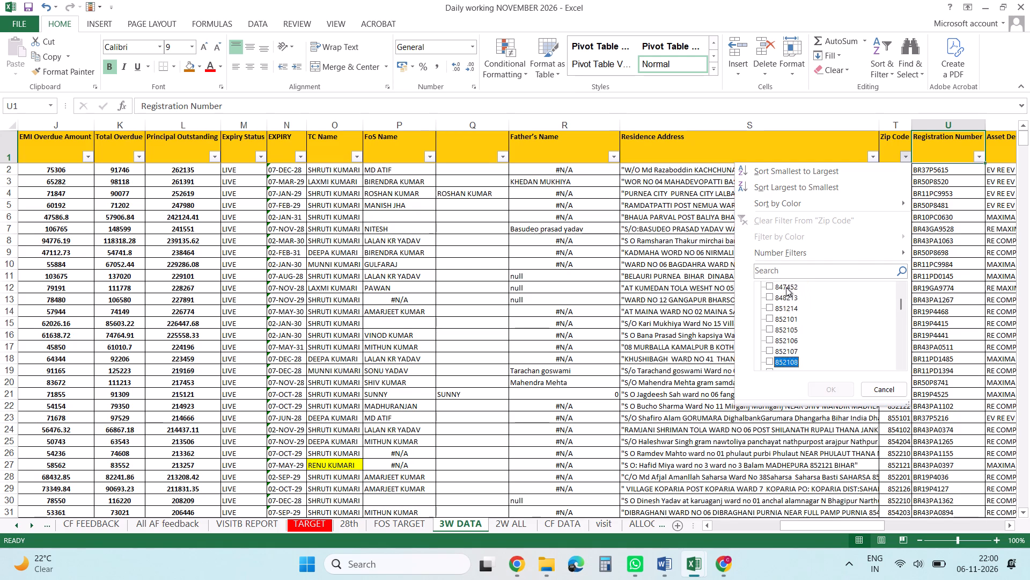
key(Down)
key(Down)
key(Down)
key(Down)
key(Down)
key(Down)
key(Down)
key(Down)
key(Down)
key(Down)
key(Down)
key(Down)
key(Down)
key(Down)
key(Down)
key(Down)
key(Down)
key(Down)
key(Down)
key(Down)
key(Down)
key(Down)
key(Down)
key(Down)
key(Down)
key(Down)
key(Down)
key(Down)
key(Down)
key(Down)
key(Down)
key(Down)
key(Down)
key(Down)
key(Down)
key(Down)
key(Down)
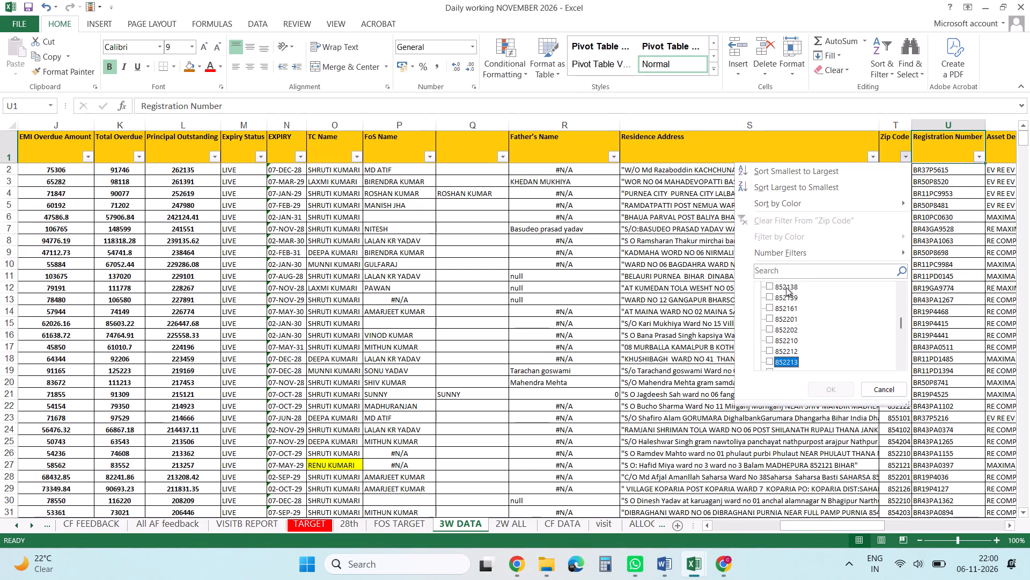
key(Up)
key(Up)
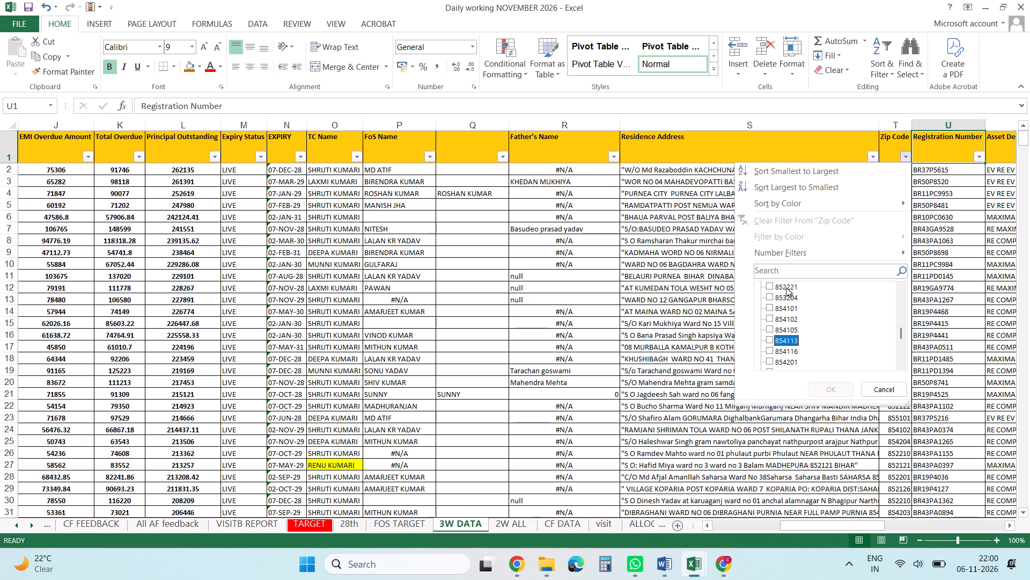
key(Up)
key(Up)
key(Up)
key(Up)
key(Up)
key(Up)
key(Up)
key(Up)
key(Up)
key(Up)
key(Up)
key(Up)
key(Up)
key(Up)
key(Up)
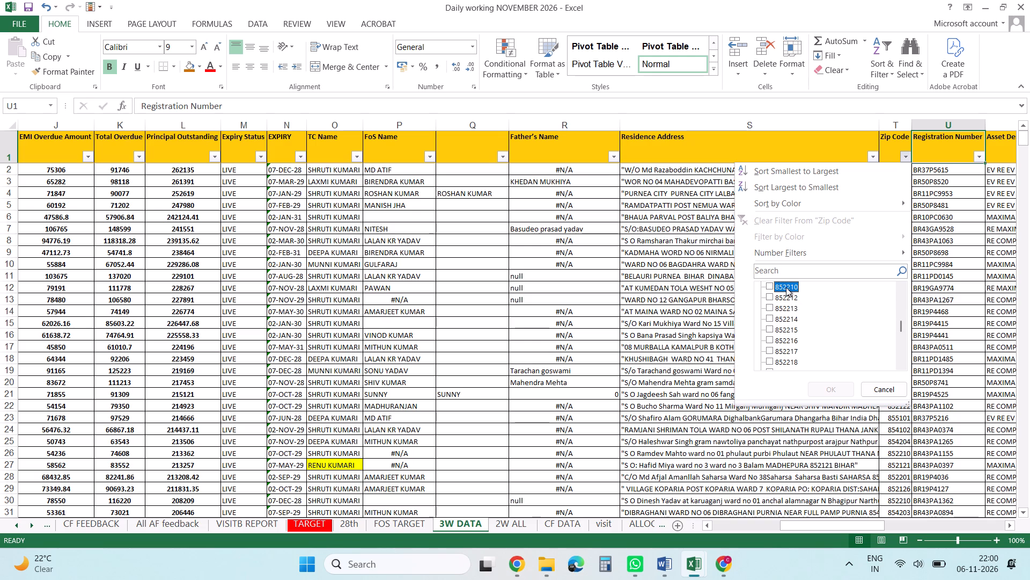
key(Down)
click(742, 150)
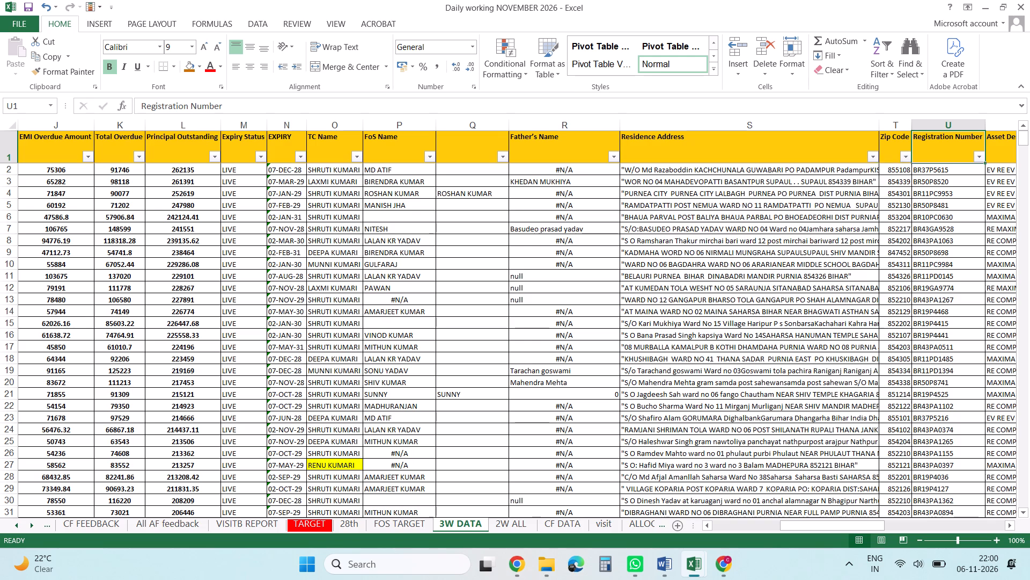
Reset the 3W DATA header-row filters again, starting from the Residence Address heading.
click(742, 150)
key(ctrl+shift+l)
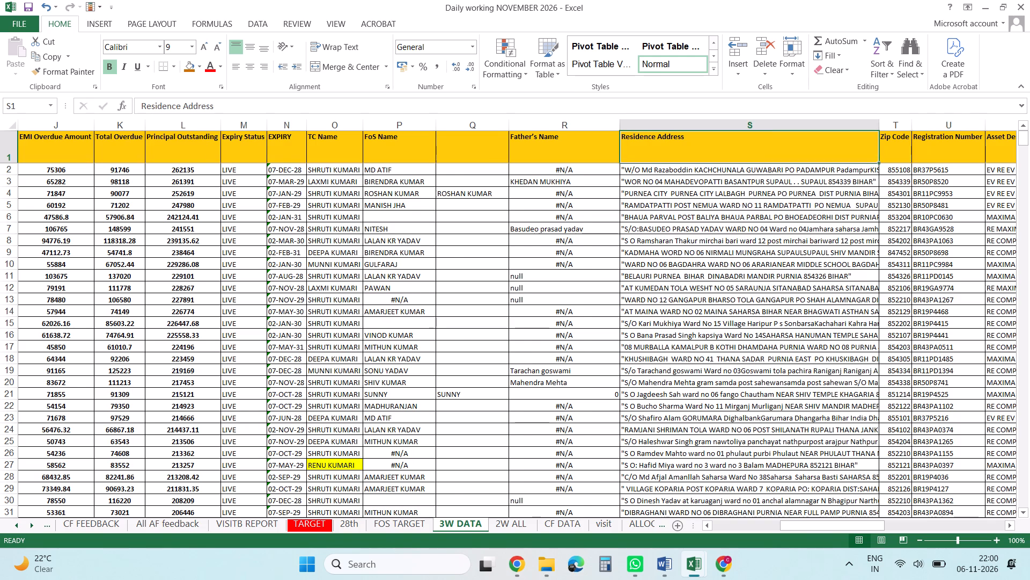
key(ctrl+shift+l)
In the Zip Code column filter of 3W DATA, deselect all values and tick only 852116.
key(Right)
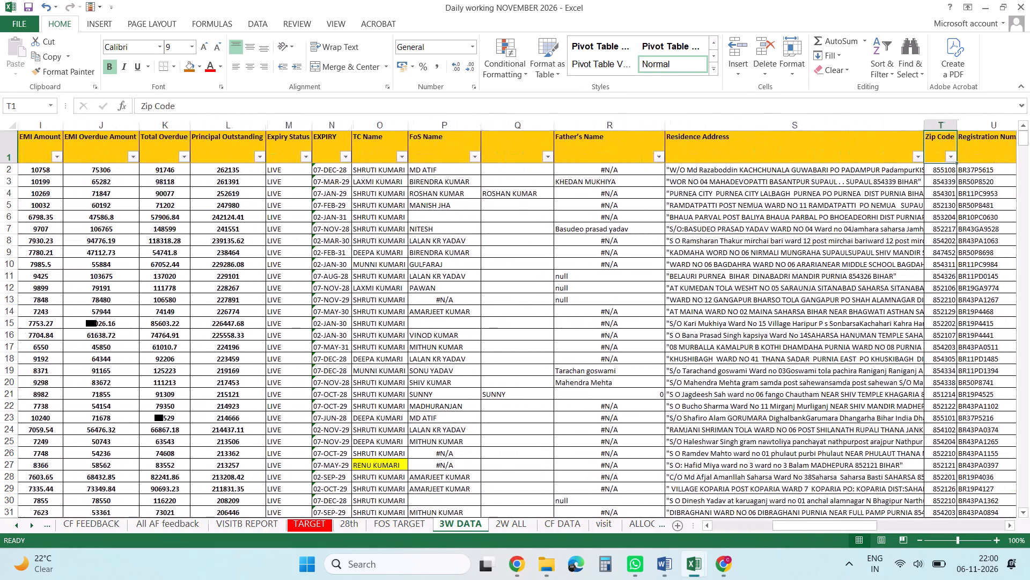
click(954, 156)
click(826, 288)
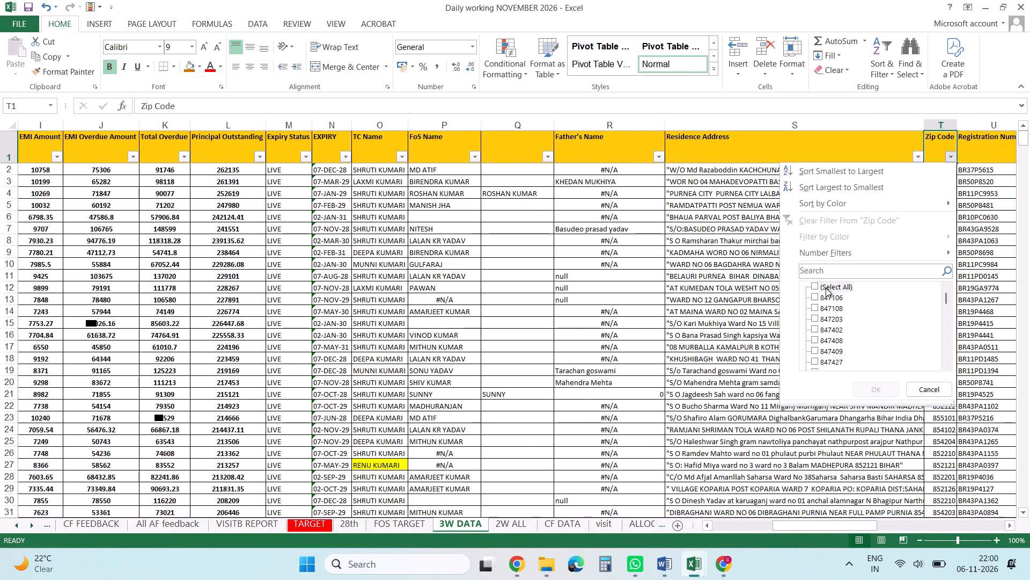
key(Down)
key(Down)
key(Down)
key(Down)
key(Down)
key(Down)
key(Down)
key(Down)
key(Down)
key(Down)
key(Down)
key(Down)
key(Down)
key(Down)
key(Down)
key(Down)
key(Down)
key(Down)
key(Down)
key(Down)
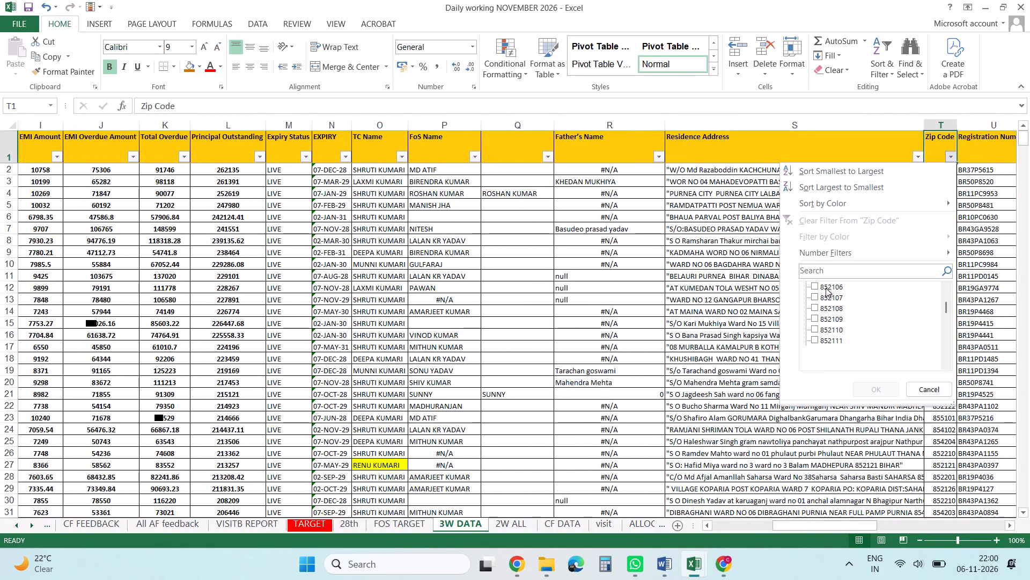
key(Down)
key(Down)
key(Down)
key(space)
Add zip code 852213 to the values ticked in the Zip Code filter.
key(Down)
key(Down)
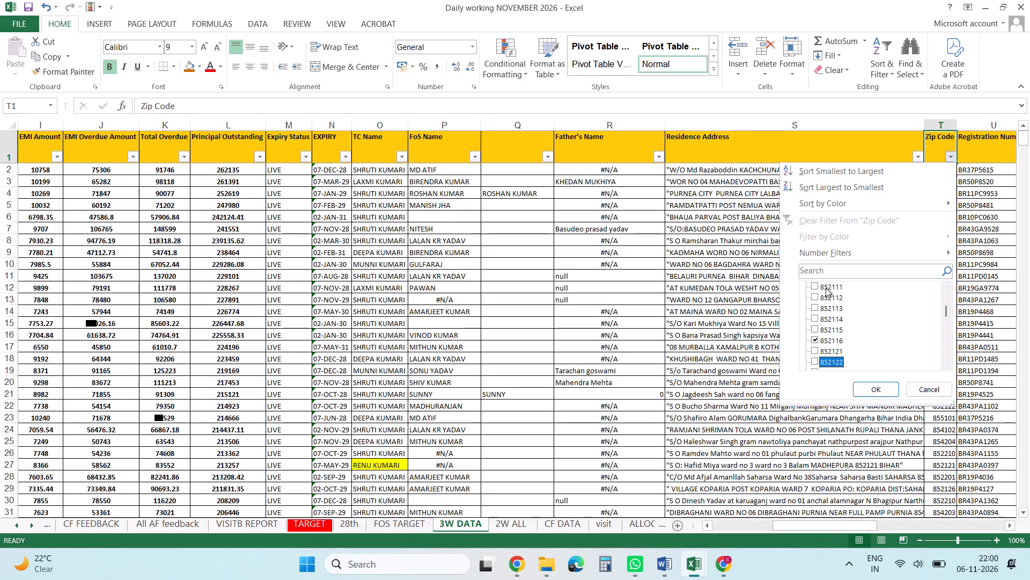
key(Down)
key(Down)
key(Down)
key(Down)
key(Down)
key(Down)
key(Down)
key(Down)
key(Down)
key(Down)
key(Down)
key(Down)
key(Down)
key(Down)
key(Down)
key(Down)
key(Down)
key(Down)
key(Down)
key(Down)
key(Down)
key(Up)
key(Up)
key(Up)
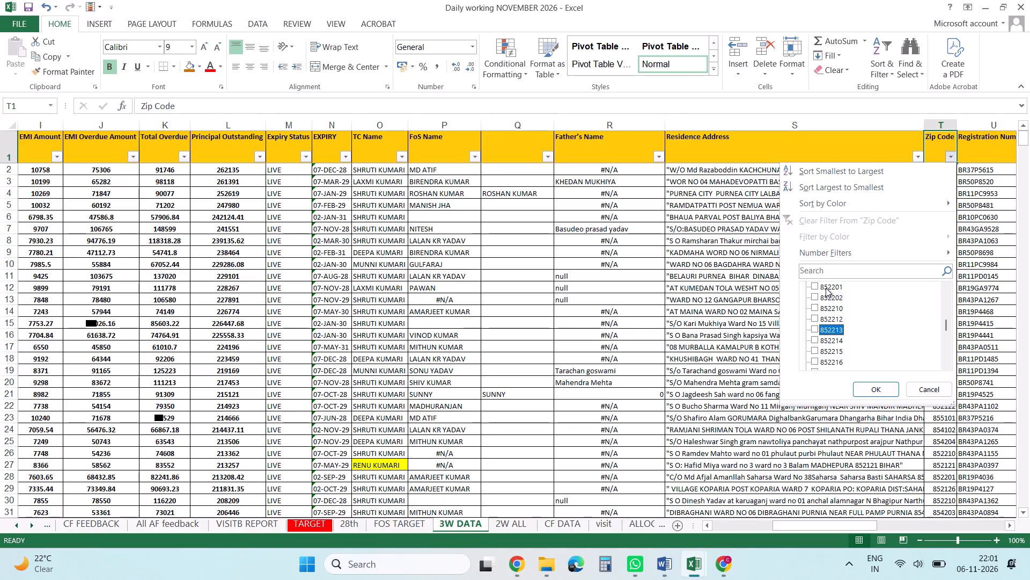
key(space)
Add zip code 853204 to the Zip Code filter selection and apply the filter.
key(Down)
key(Down)
key(Down)
key(Down)
key(Down)
key(Down)
key(Down)
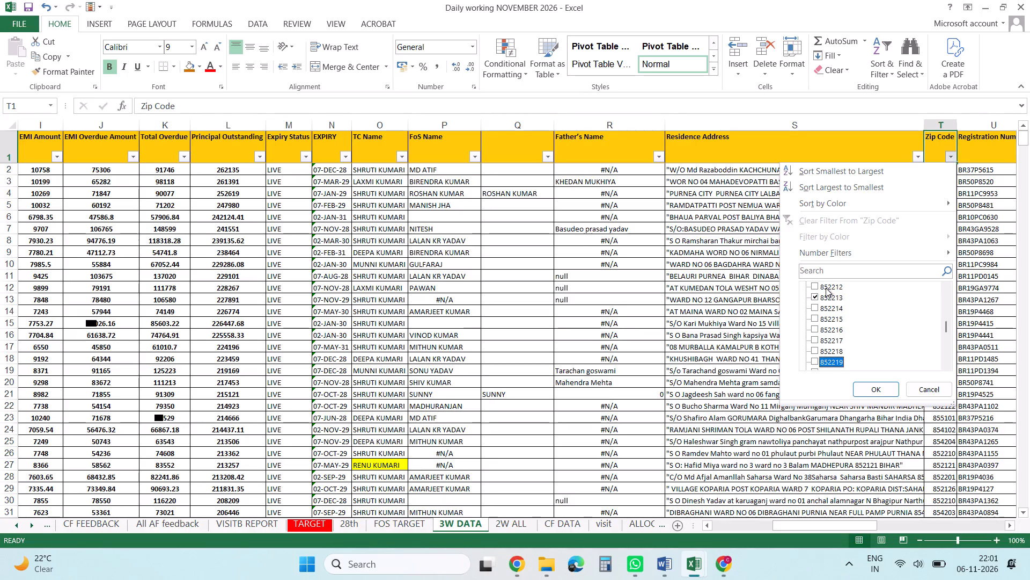
key(Down)
key(Down)
key(Down)
key(Down)
key(Down)
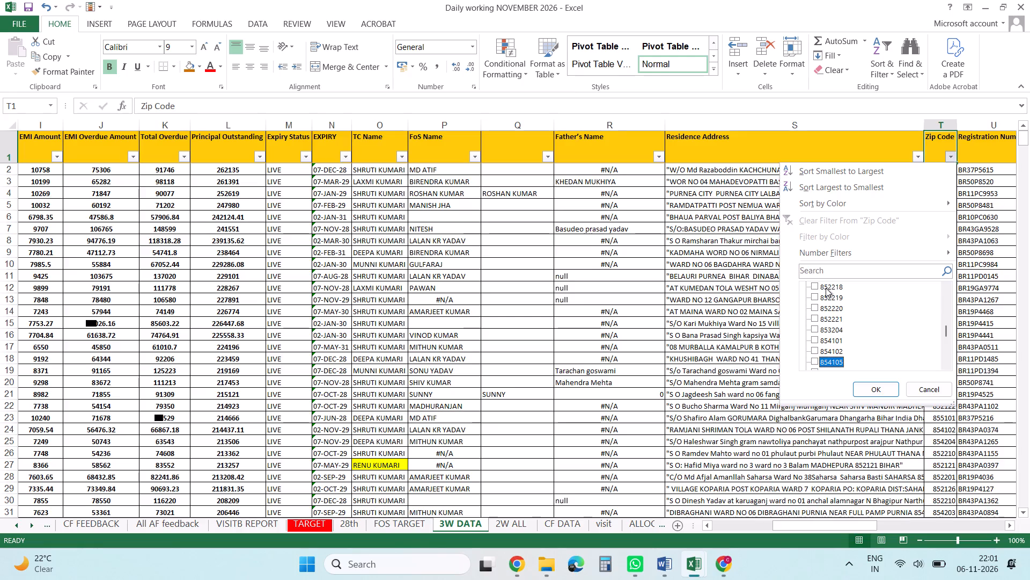
key(Up)
key(Up)
key(Up)
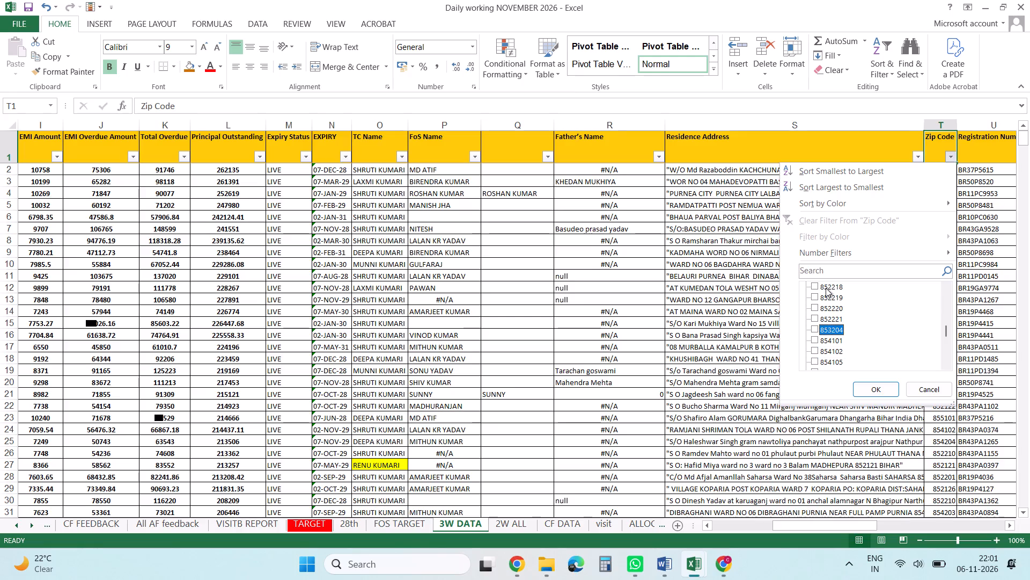
key(space)
key(Return)
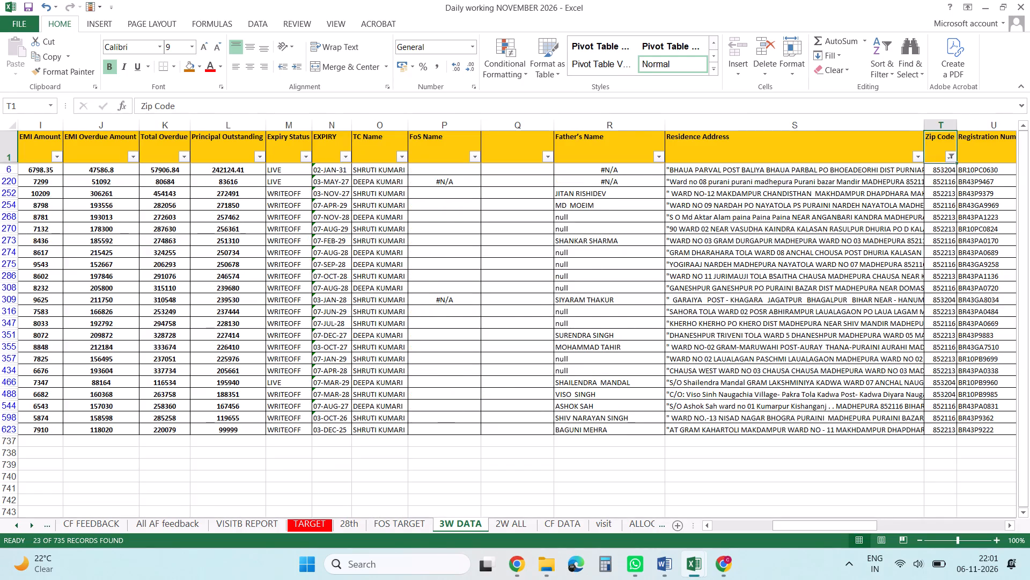
Read the full Residence Address entries of the filtered records one by one, starting from the first filtered row.
click(779, 169)
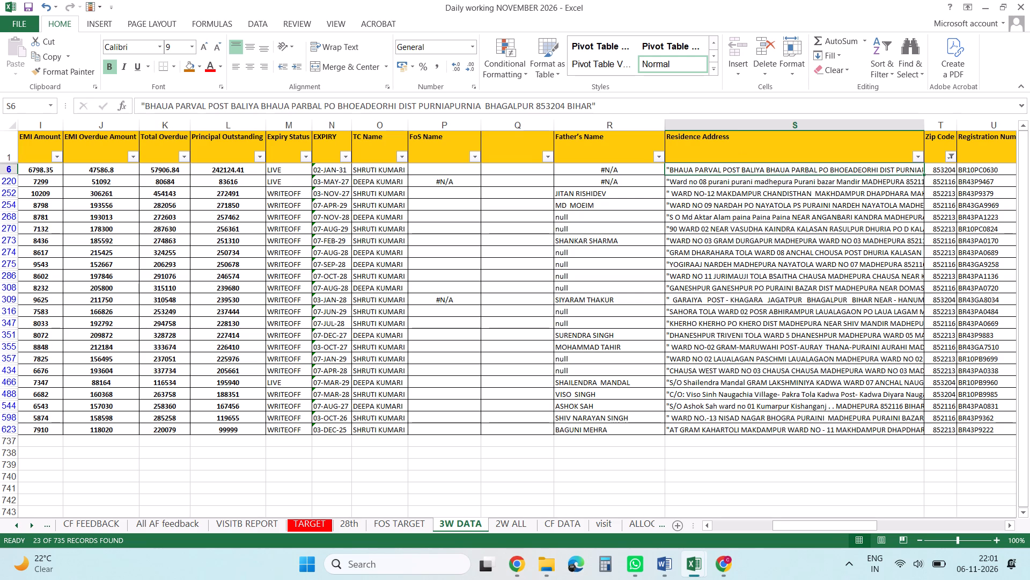
key(Down)
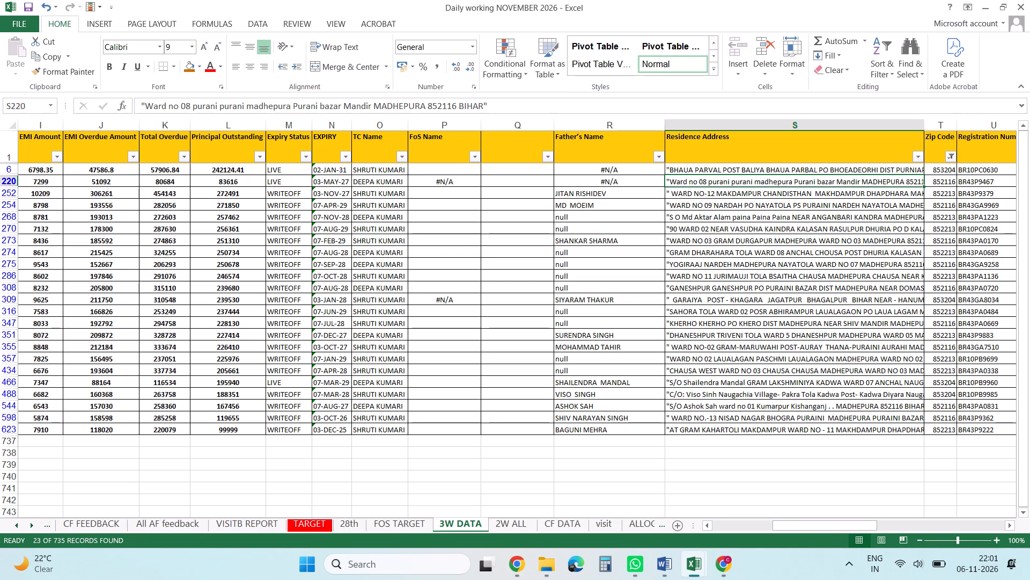
key(Down)
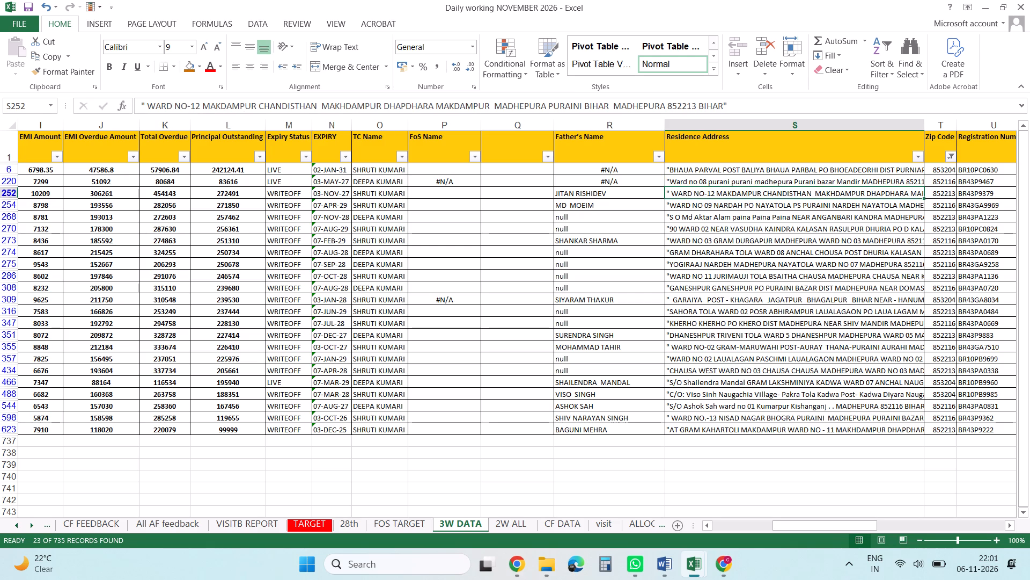
key(Down)
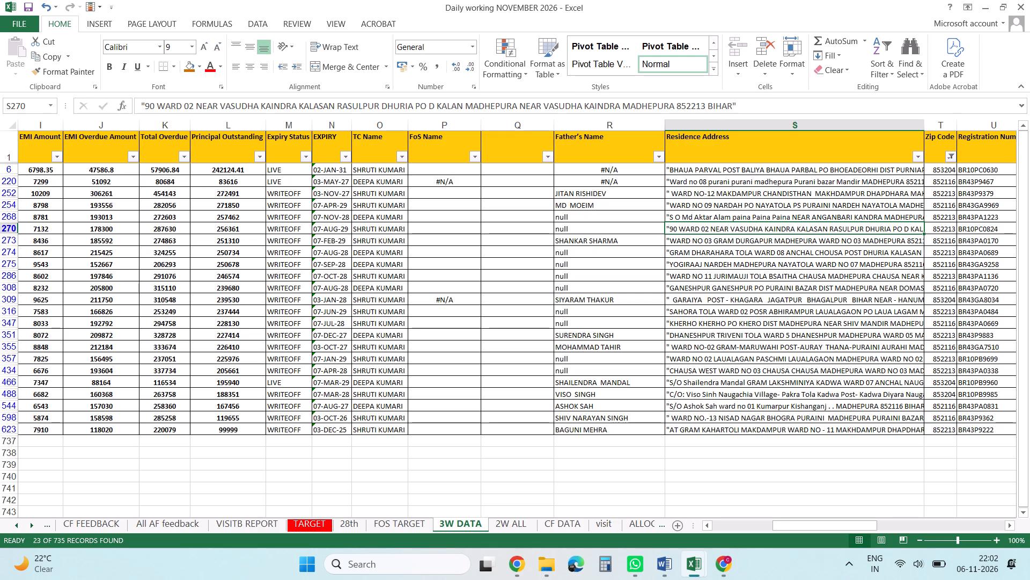
key(Down)
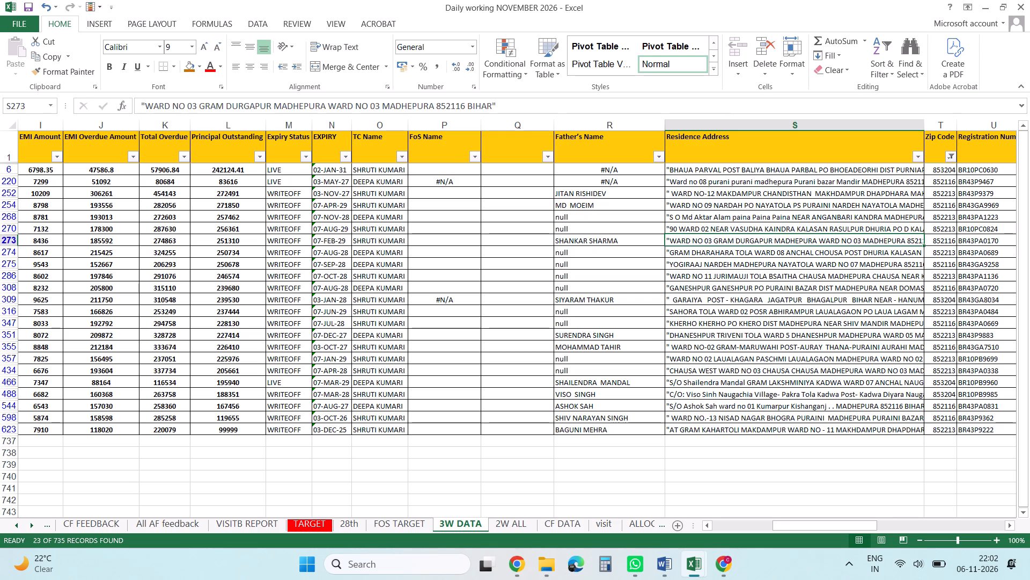
key(Up)
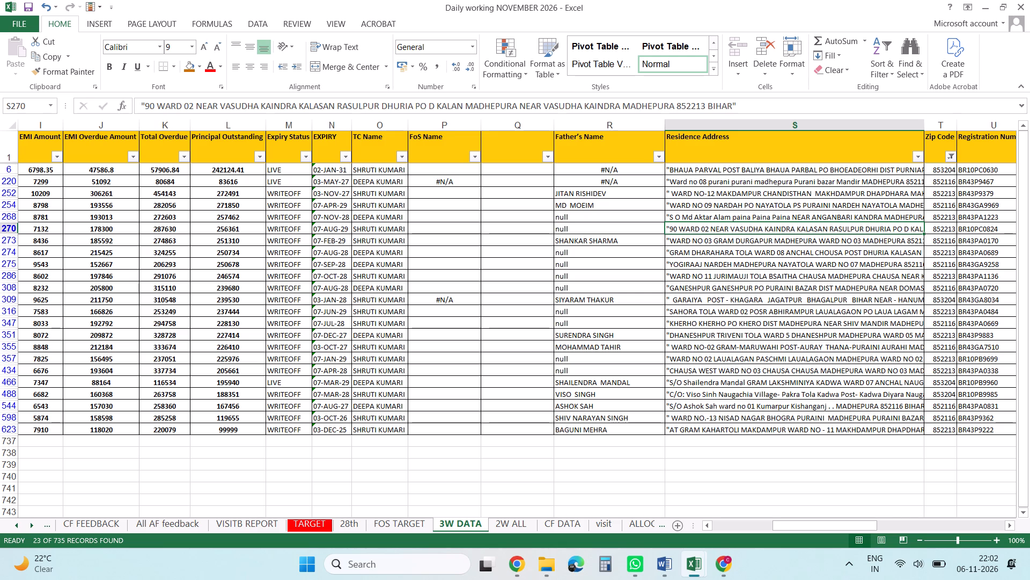
key(Down)
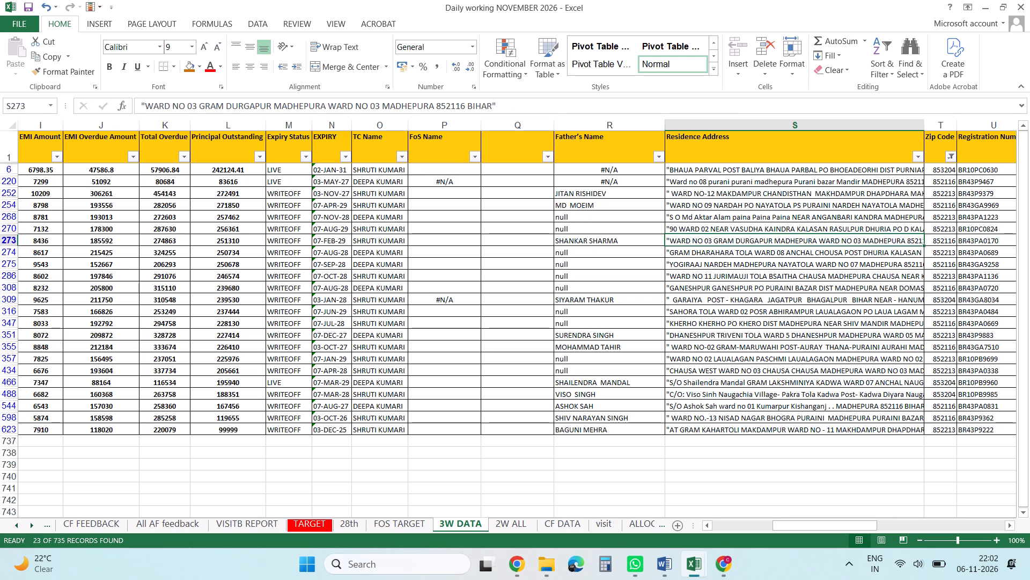
key(Down)
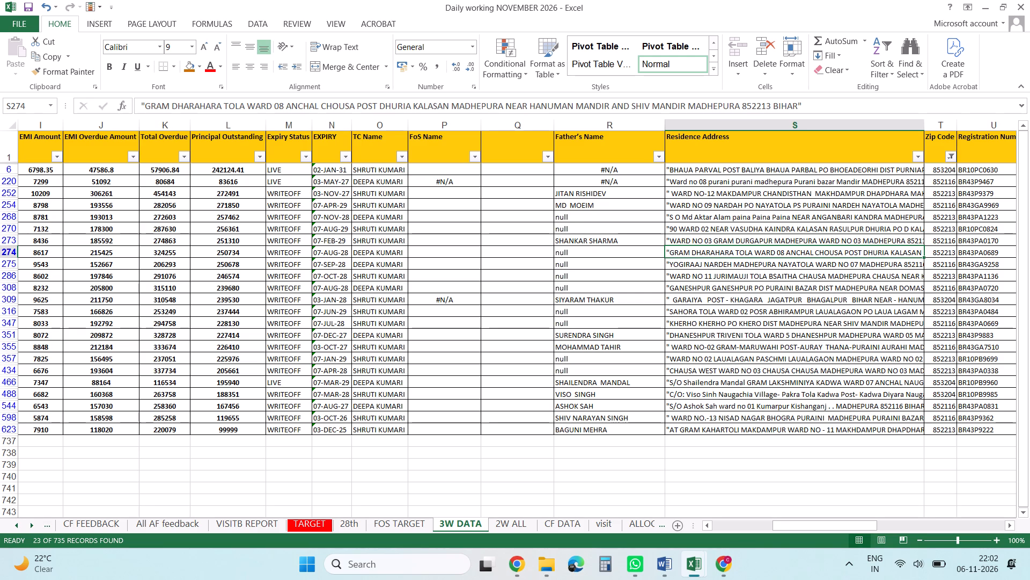
key(Down)
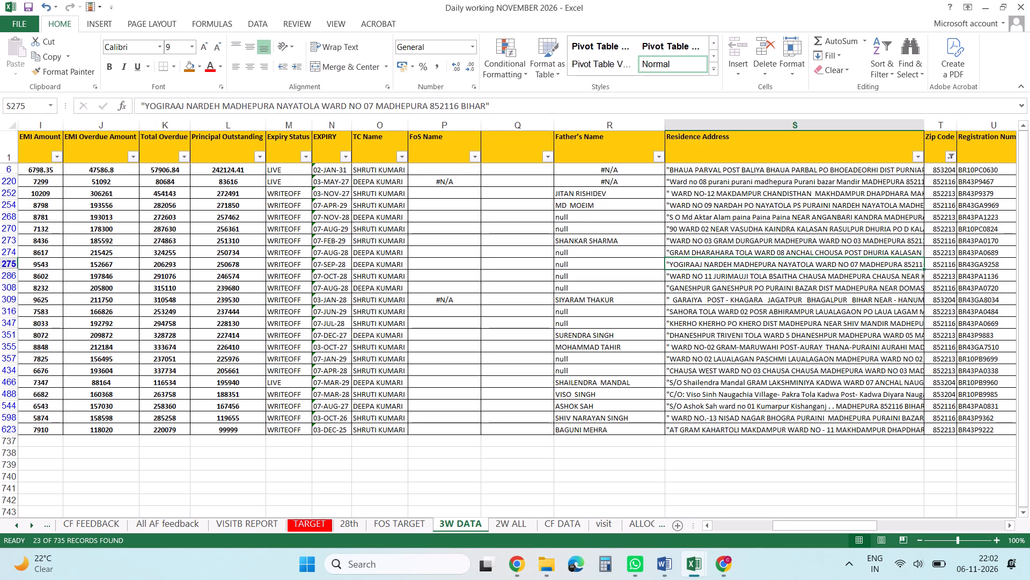
key(Down)
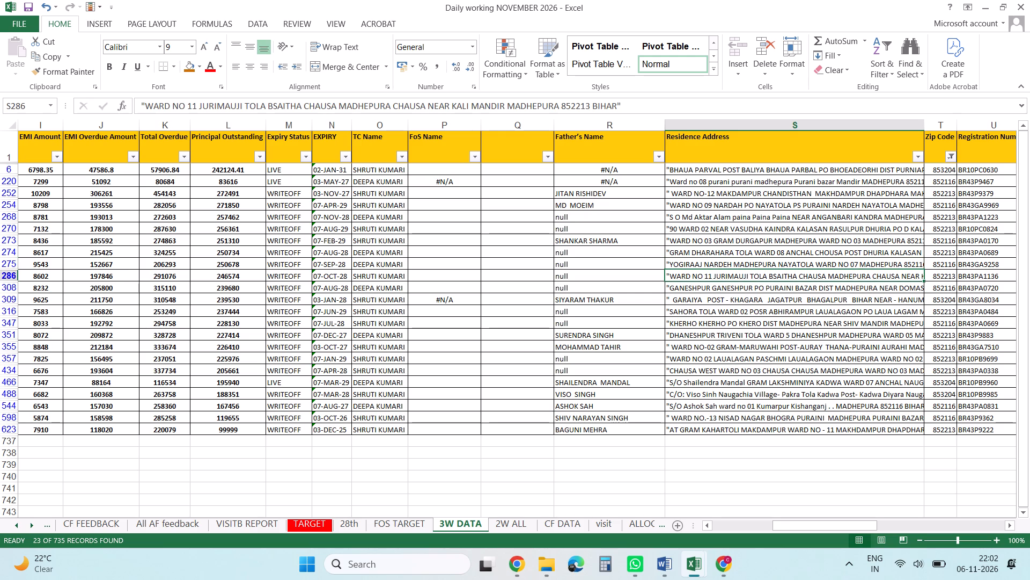
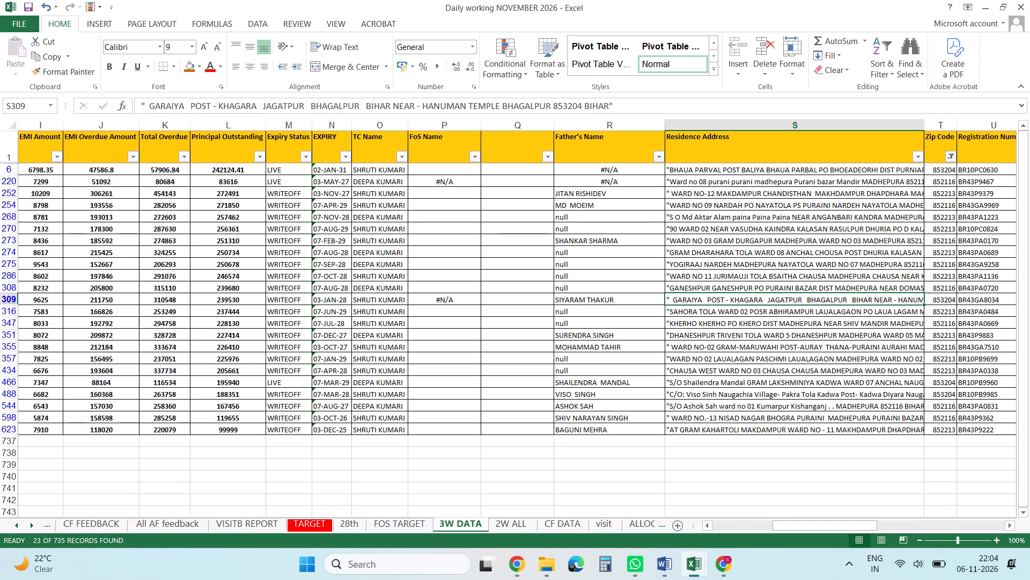
Continue reading the full Residence Address entries of the filtered records, down to row 351.
key(Down)
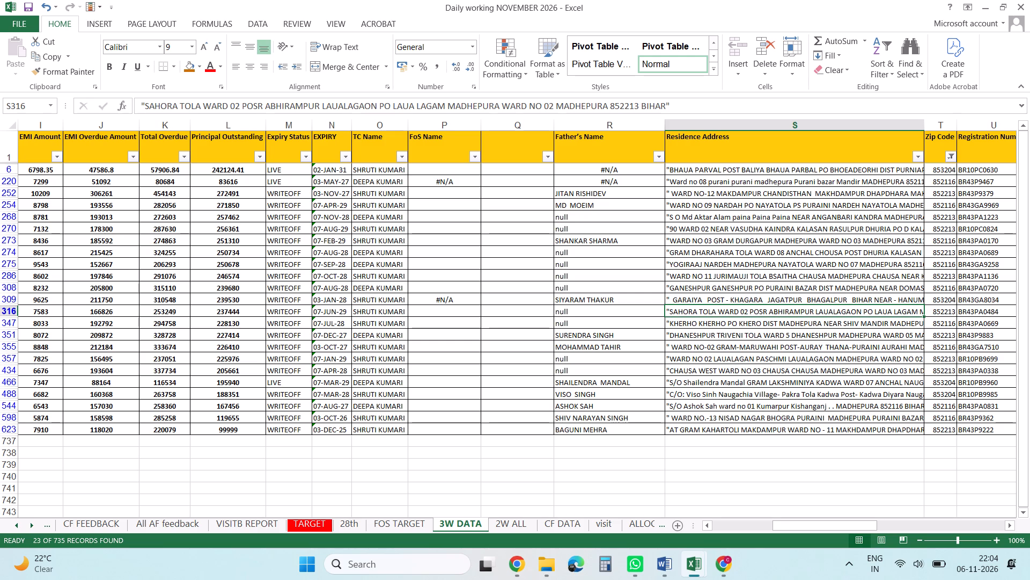
key(Down)
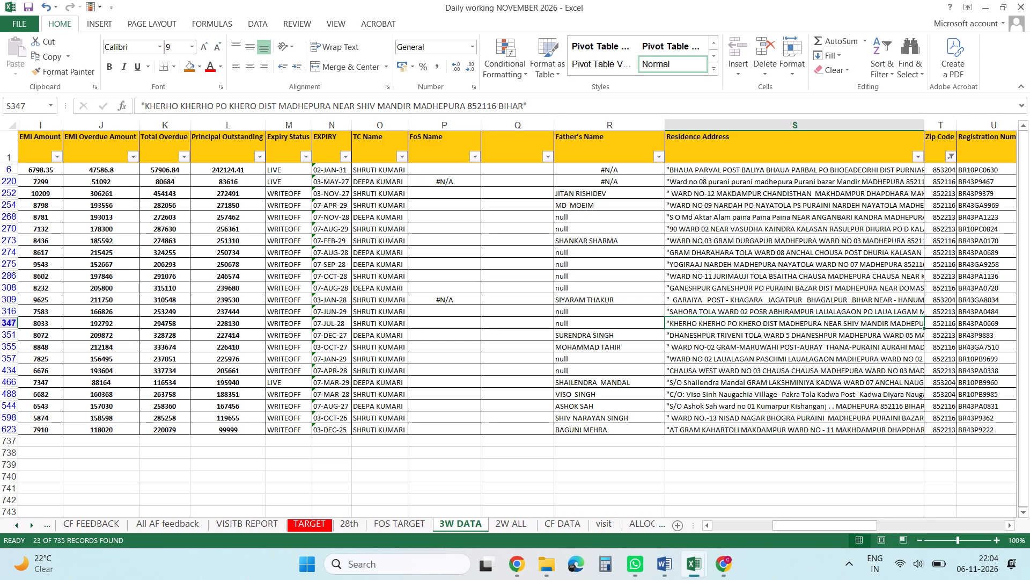
key(Down)
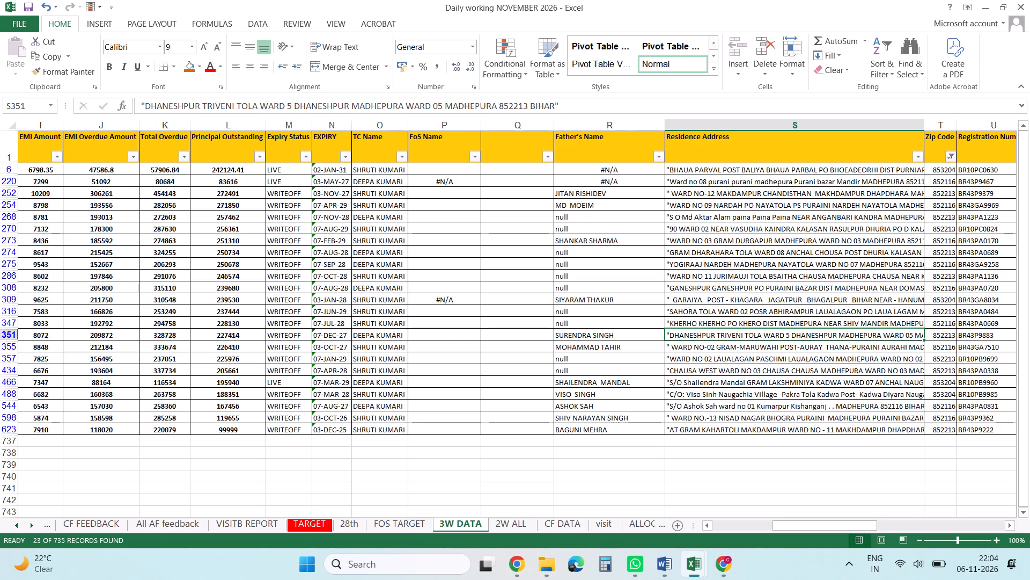
Examine the customer, loan and father's name details of the row 351 record, ending back at its Residence Address.
key(Left)
key(Left)
key(Left)
key(Left)
key(Left)
key(Left)
key(Left)
key(Left)
key(Left)
key(Left)
key(Left)
key(Left)
key(Left)
key(Left)
key(Left)
key(Left)
key(Left)
key(Left)
key(Left)
key(Left)
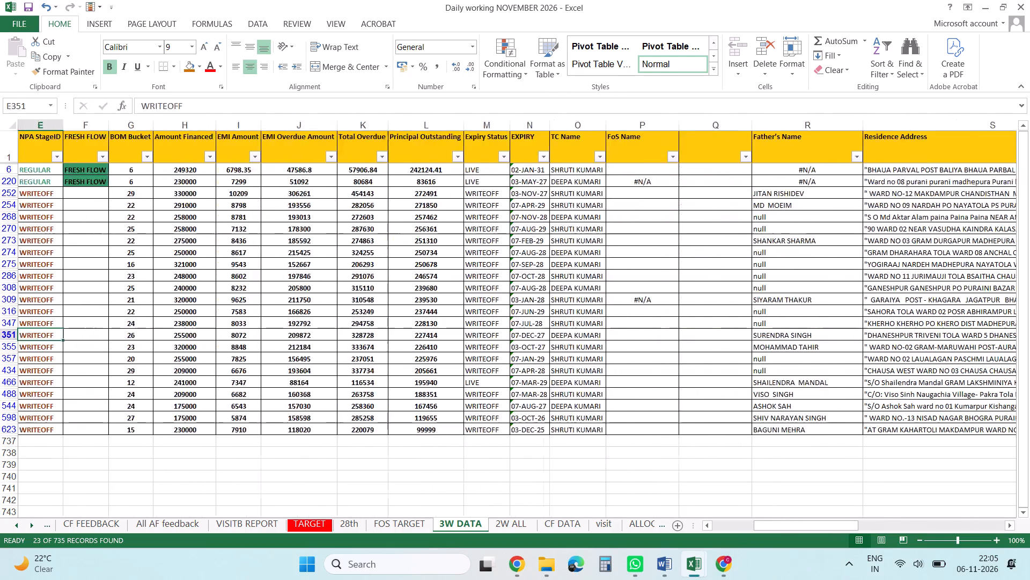
key(Right)
key(Right)
key(Right)
key(Right)
key(Right)
key(Right)
key(Right)
key(Right)
key(Right)
key(Right)
key(Right)
key(Right)
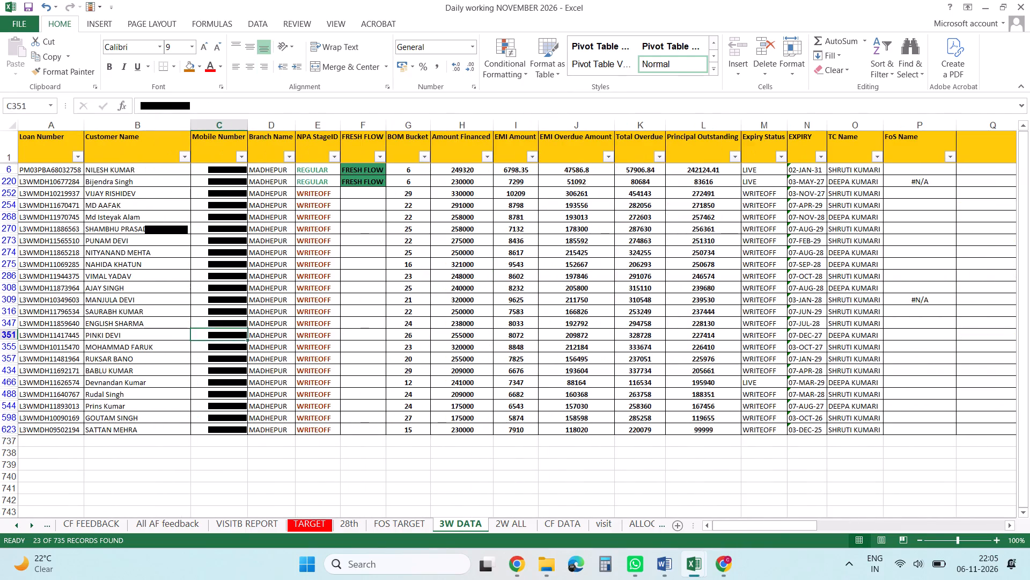
key(Right)
key(Right)
key(Right)
key(Right)
key(Right)
key(Right)
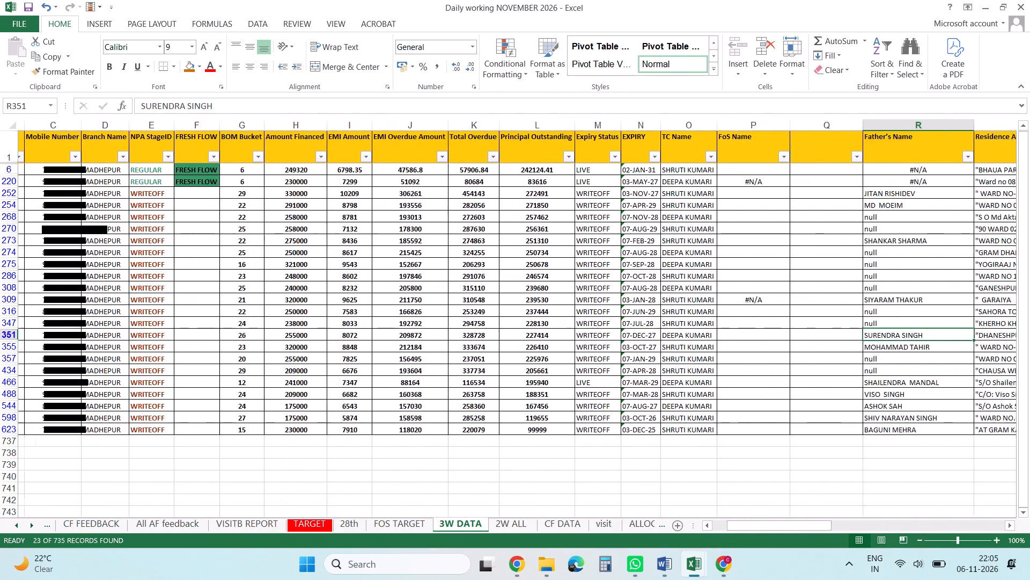
key(Right)
key(Left)
key(Left)
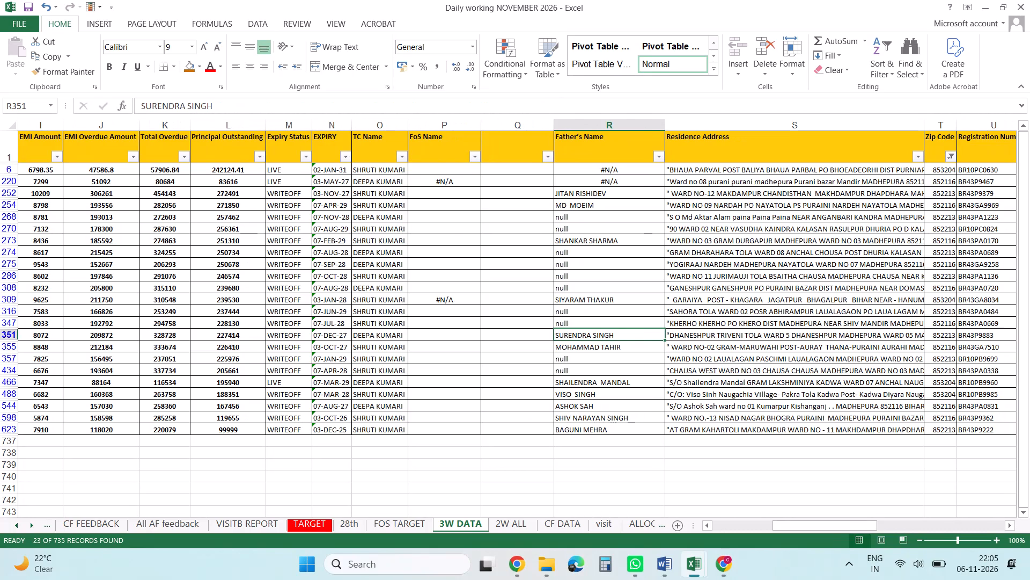
key(Right)
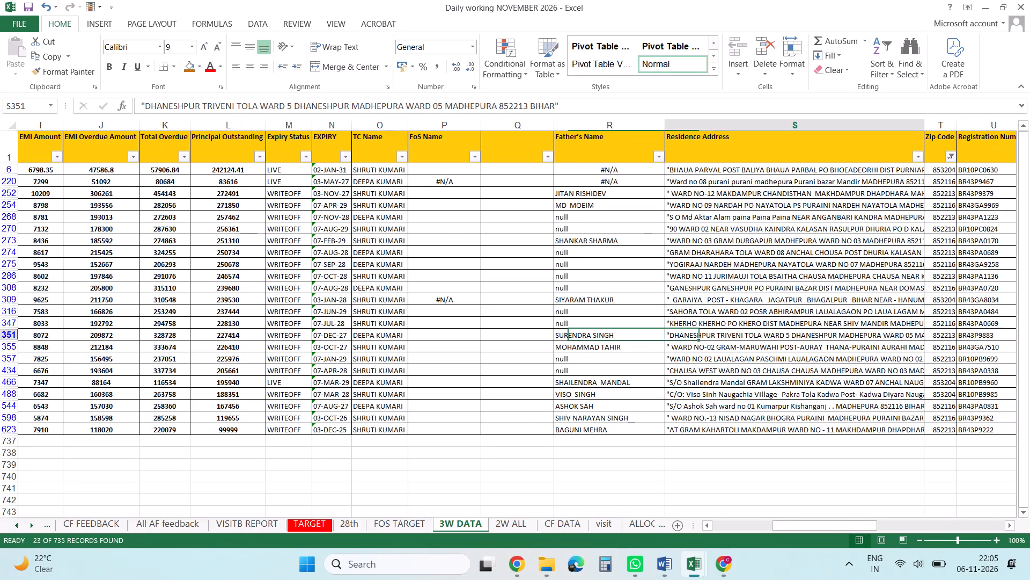
Read the full Residence Address entries of the filtered records in rows 355 to 544.
key(Down)
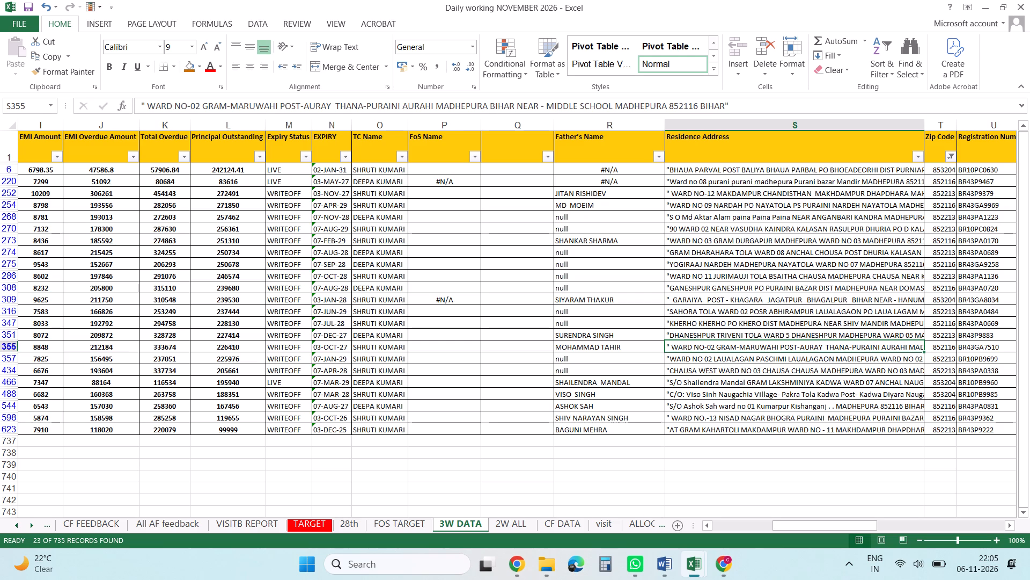
key(Down)
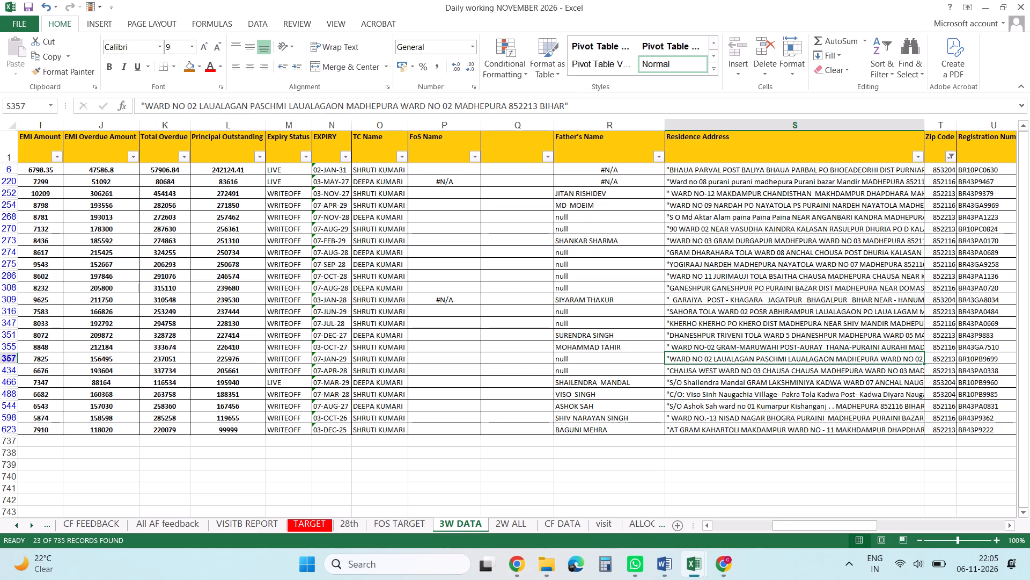
key(Down)
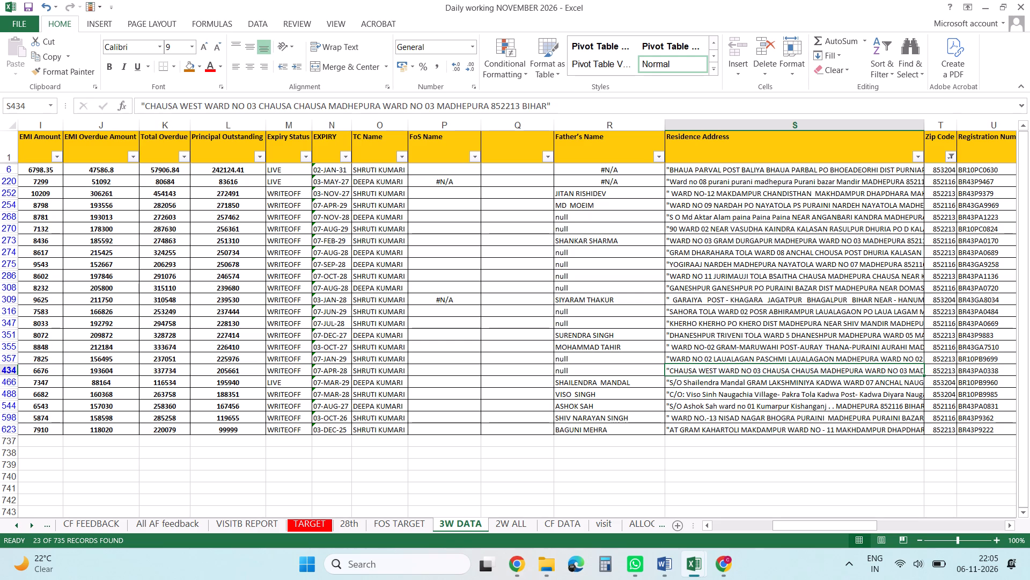
key(Down)
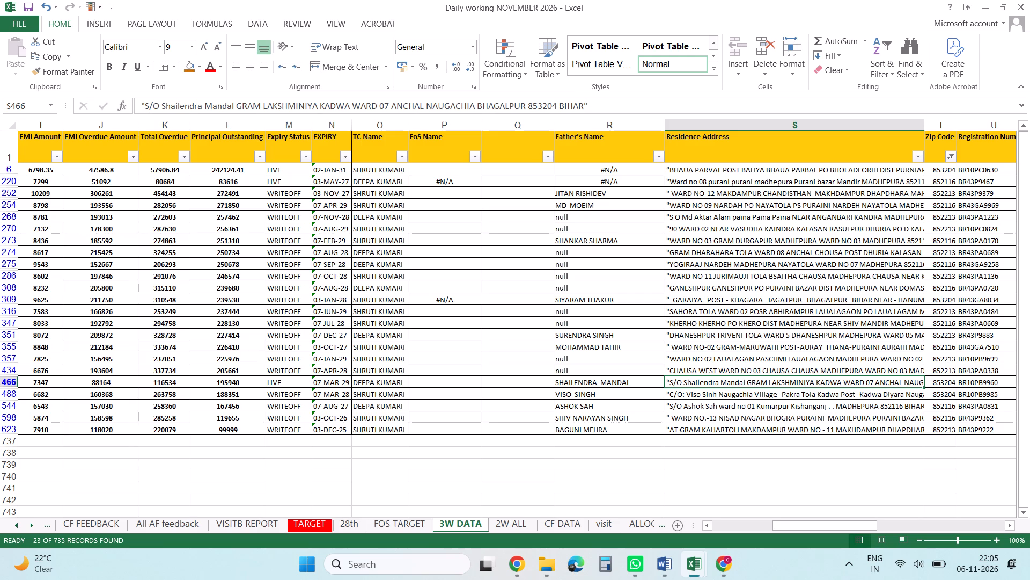
key(Down)
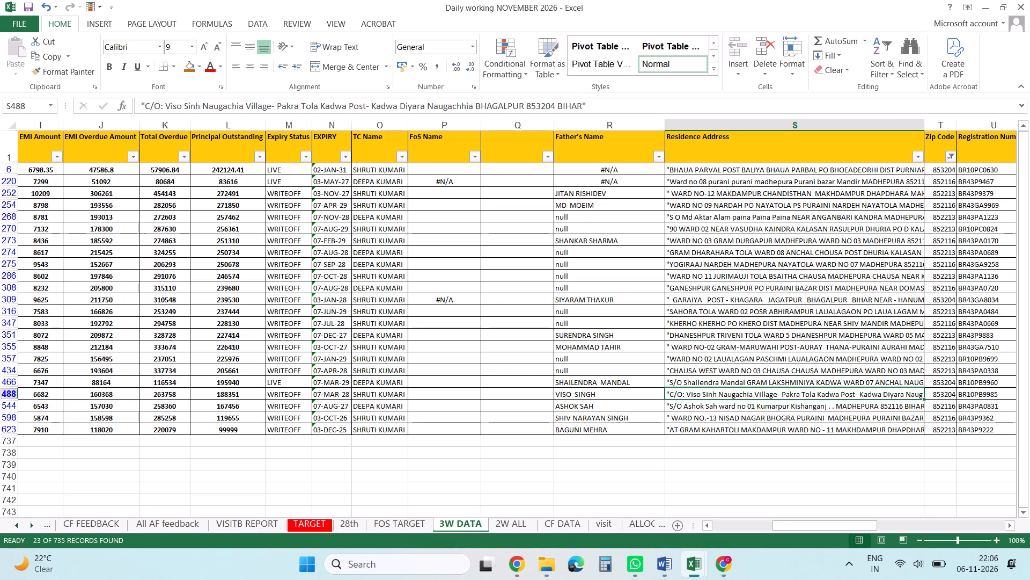
key(Down)
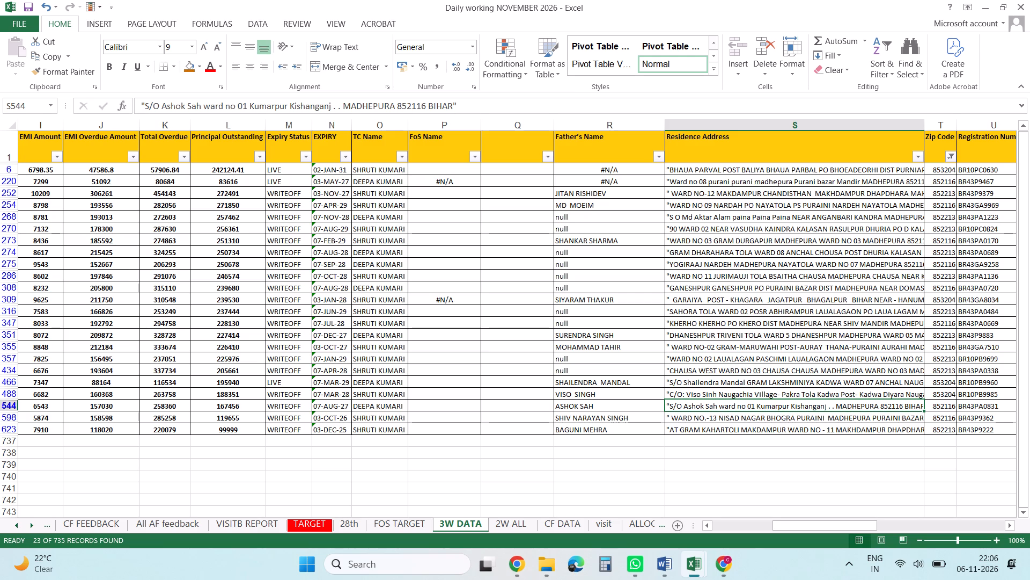
Examine the registration, asset, engine, chassis and dealer details of the row 544 record, ending back at its Residence Address.
key(Right)
key(Right)
key(Right)
key(Right)
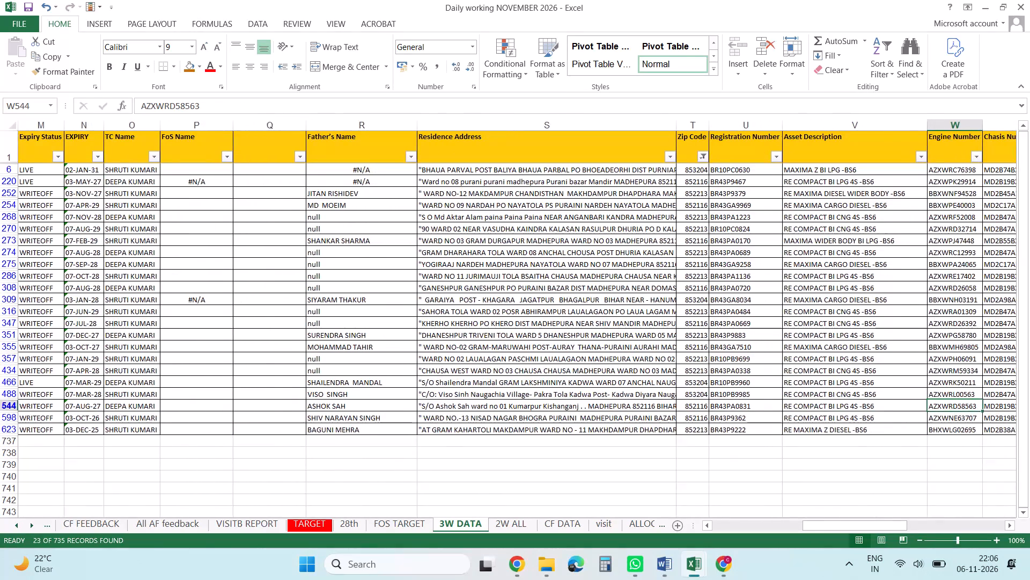
key(Right)
key(Right)
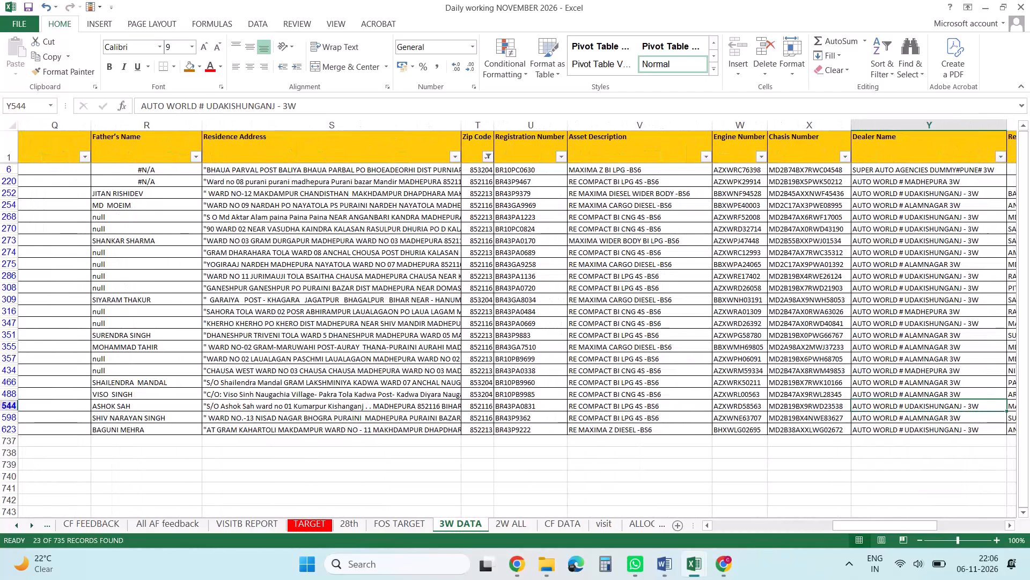
key(Left)
key(Left)
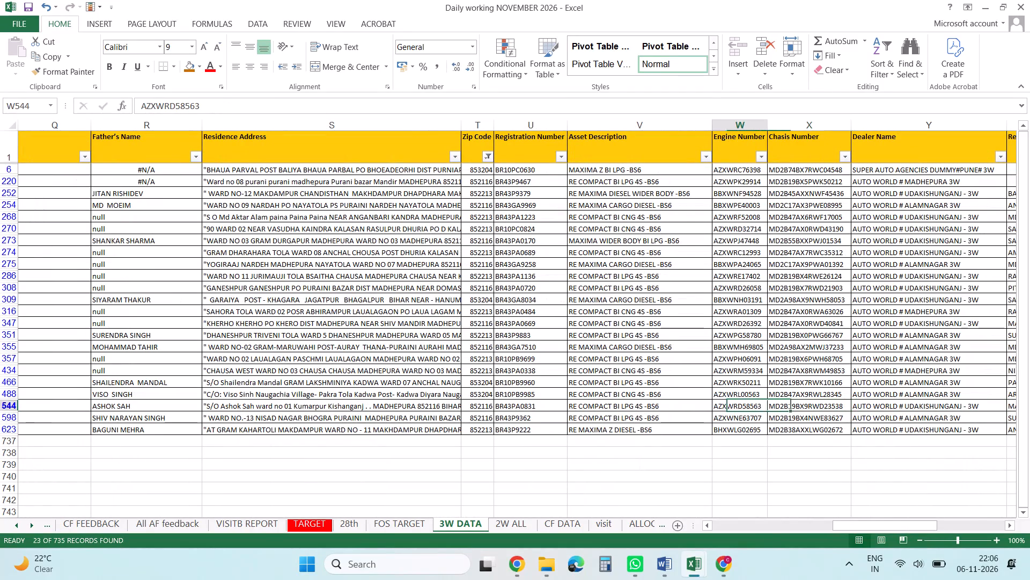
key(Left)
key(Left)
key(Left)
key(Left)
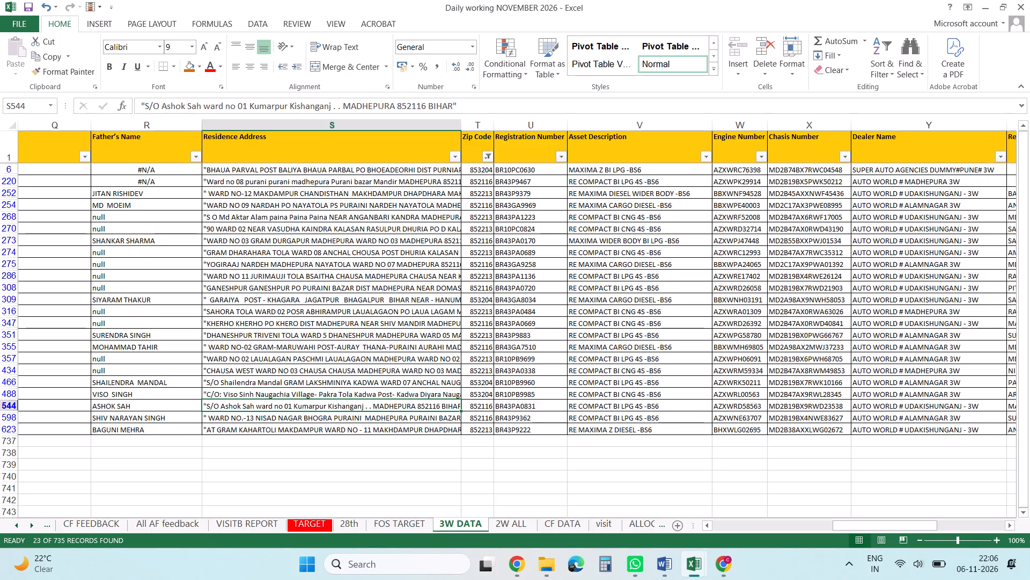
Check the customer, branch and loan details of the row 544 record across its columns, ending back at its Residence Address.
key(Left)
key(Left)
key(Left)
key(Left)
key(Left)
key(Left)
key(Left)
key(Left)
key(Left)
key(Left)
key(Left)
key(Left)
key(Left)
key(Left)
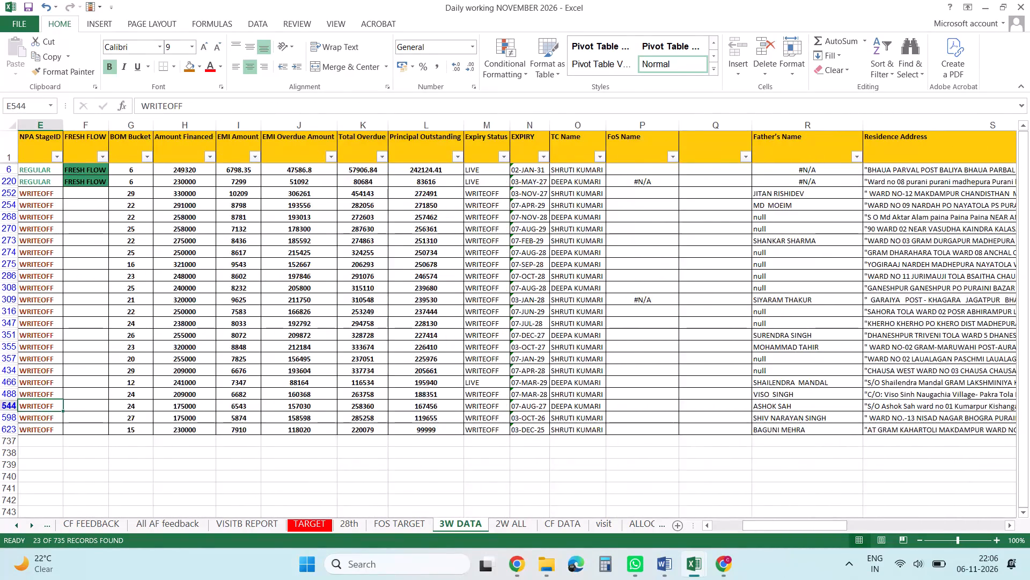
key(Left)
key(Left)
key(Left)
key(Left)
key(Left)
key(Left)
key(Left)
key(Left)
key(Left)
key(Left)
key(Left)
key(Left)
key(Left)
key(Left)
key(Right)
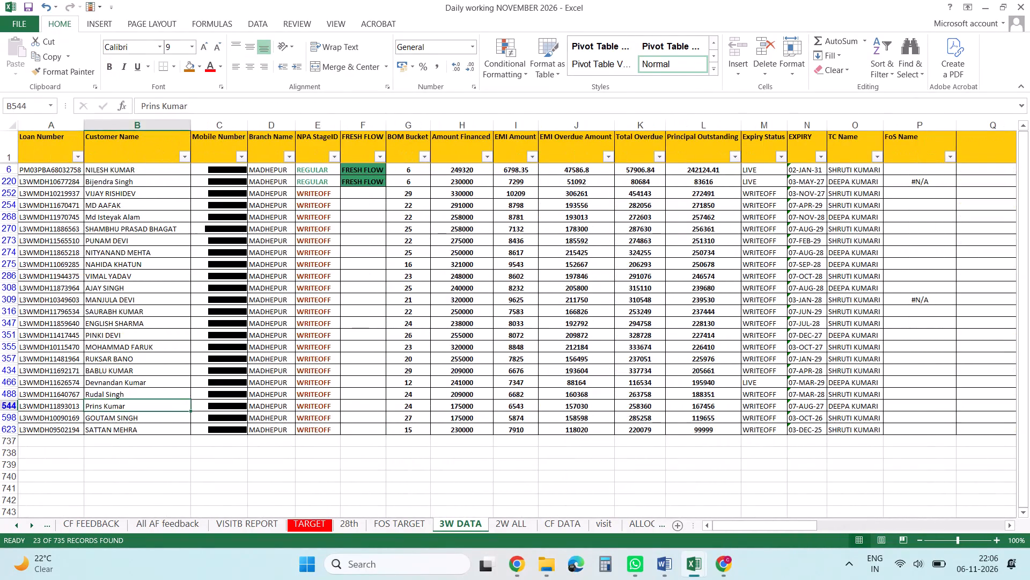
key(Right)
key(Right)
key(Right)
key(Right)
key(Right)
key(Right)
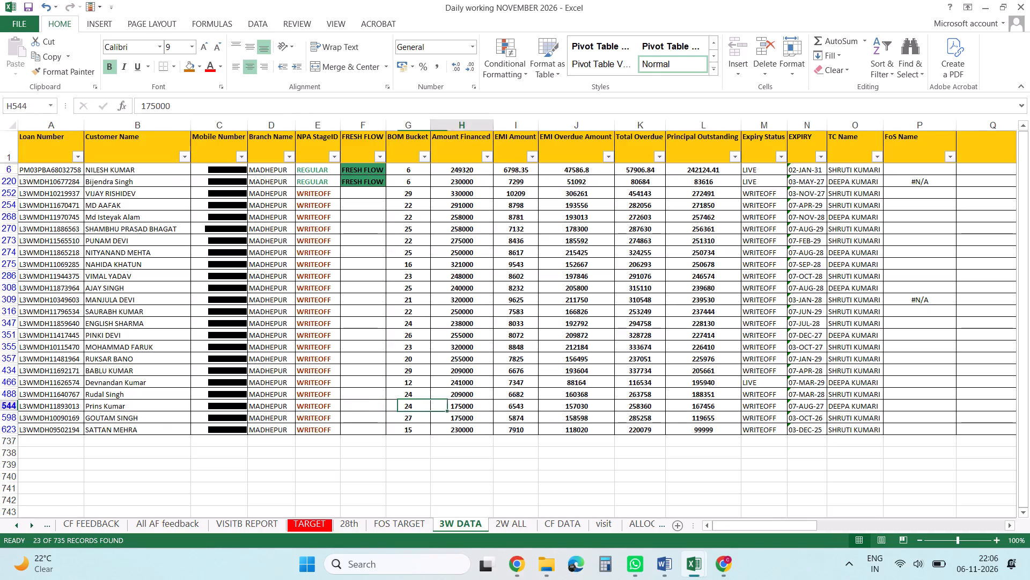
key(Right)
key(Right)
key(Right)
key(Right)
key(Right)
key(Right)
key(Right)
key(Right)
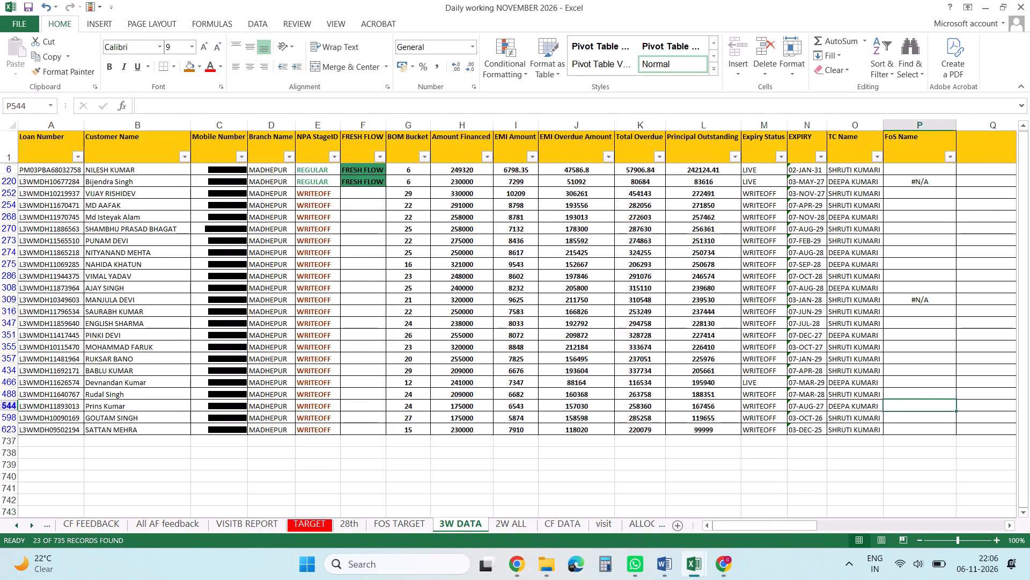
key(Right)
key(Right)
key(Right)
Read the Residence Address of the last filtered records, rows 598 and 623, and check row 623's registration and asset description.
key(Down)
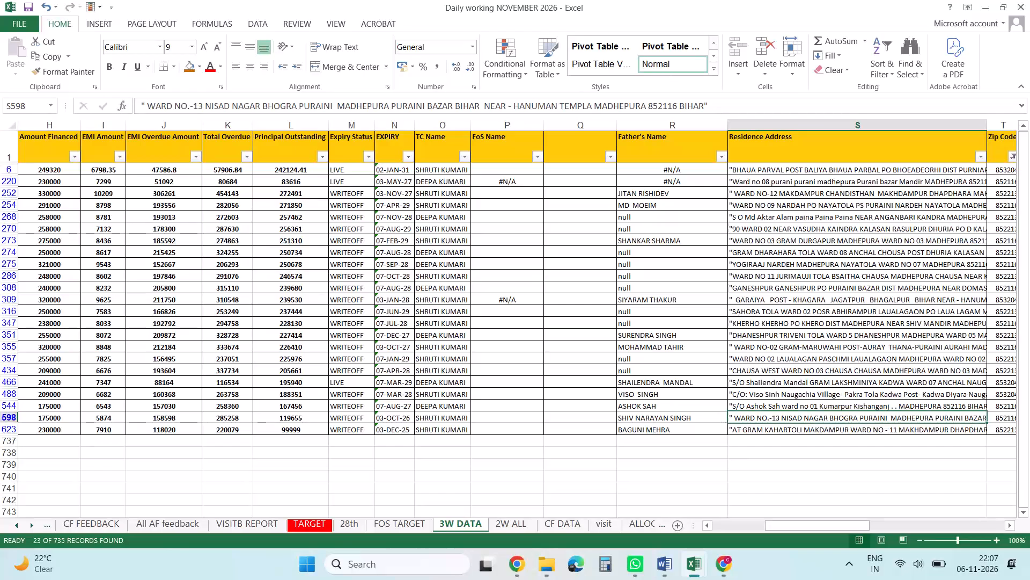
key(Down)
key(Down)
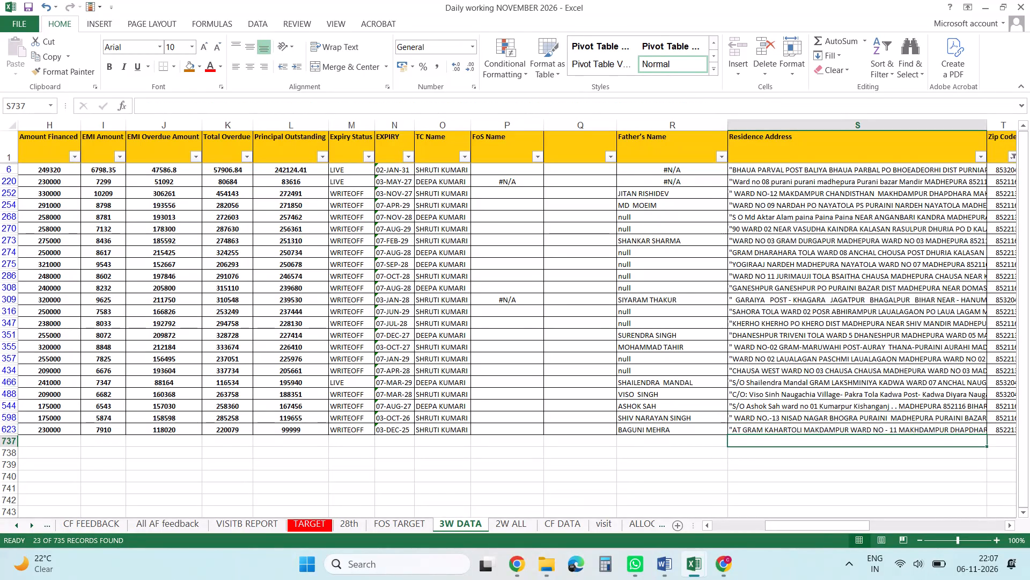
key(Up)
key(Right)
key(Right)
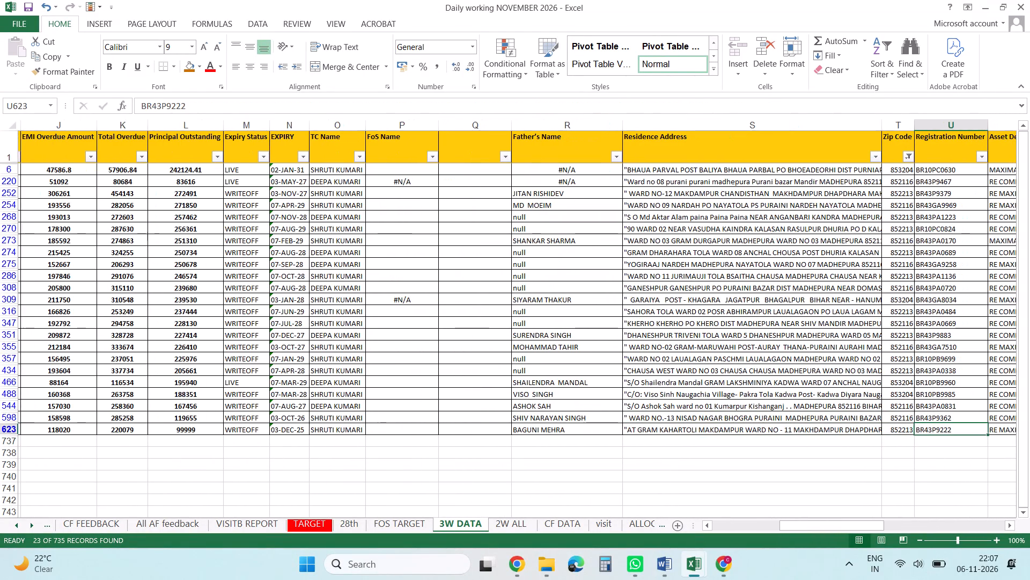
key(Right)
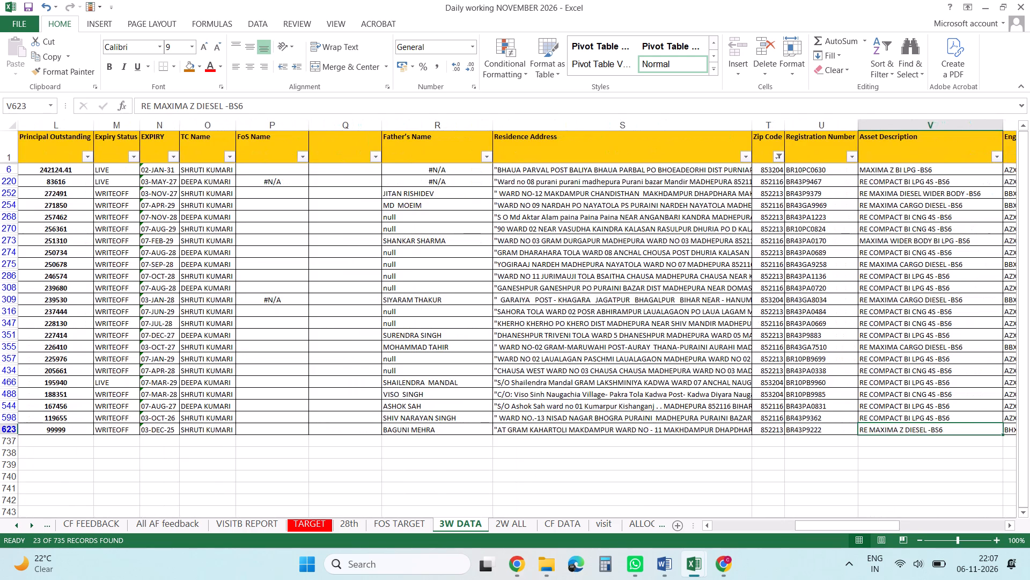
Remove zip code 853204 from the Zip Code filter, keeping only 852116 and 852213 selected.
click(781, 157)
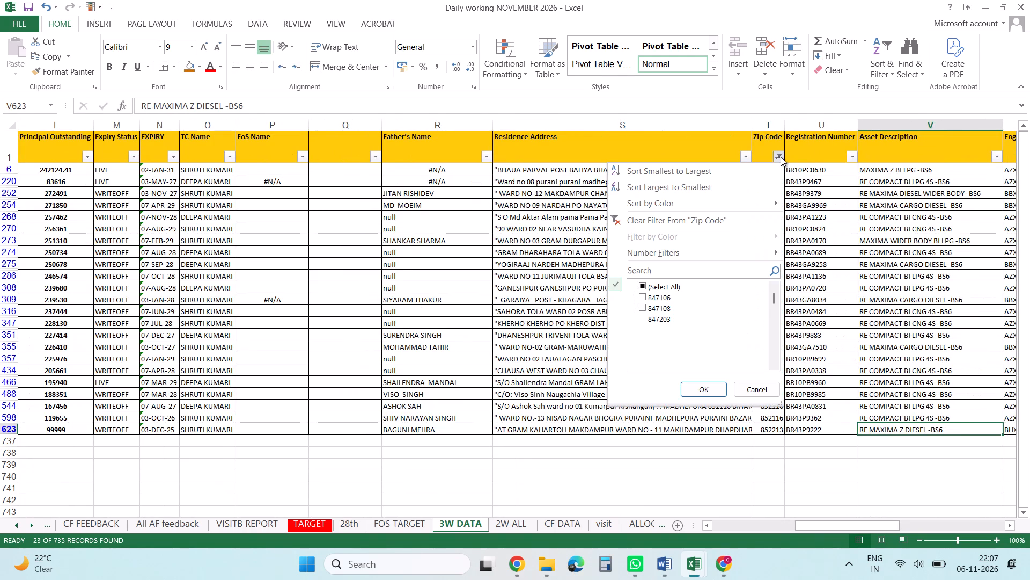
click(666, 297)
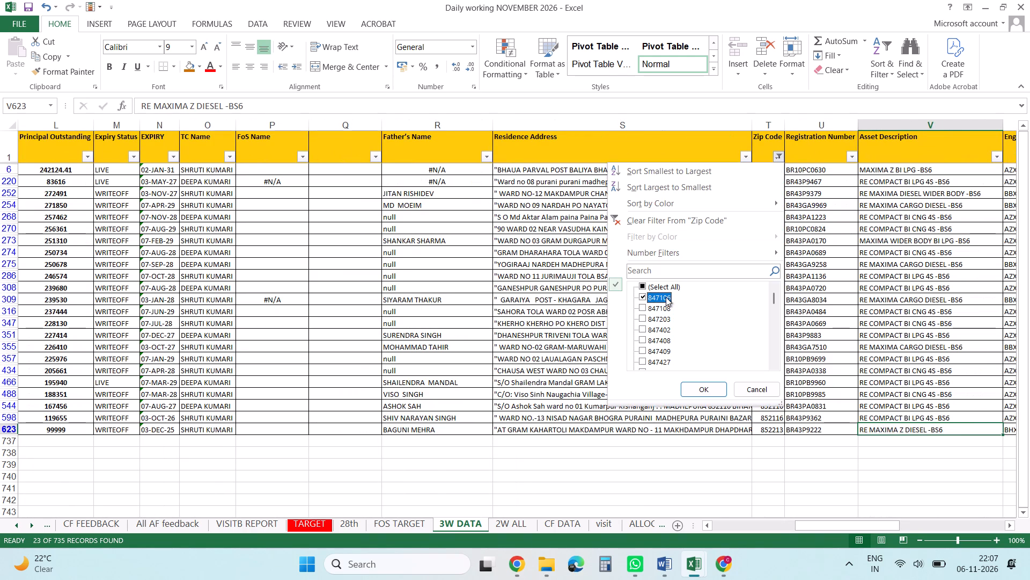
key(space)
key(Down)
key(Down)
key(Down)
key(Down)
key(Down)
key(Down)
key(Down)
key(Down)
key(Down)
key(Down)
key(Down)
key(Down)
key(Down)
key(Down)
key(Down)
key(Down)
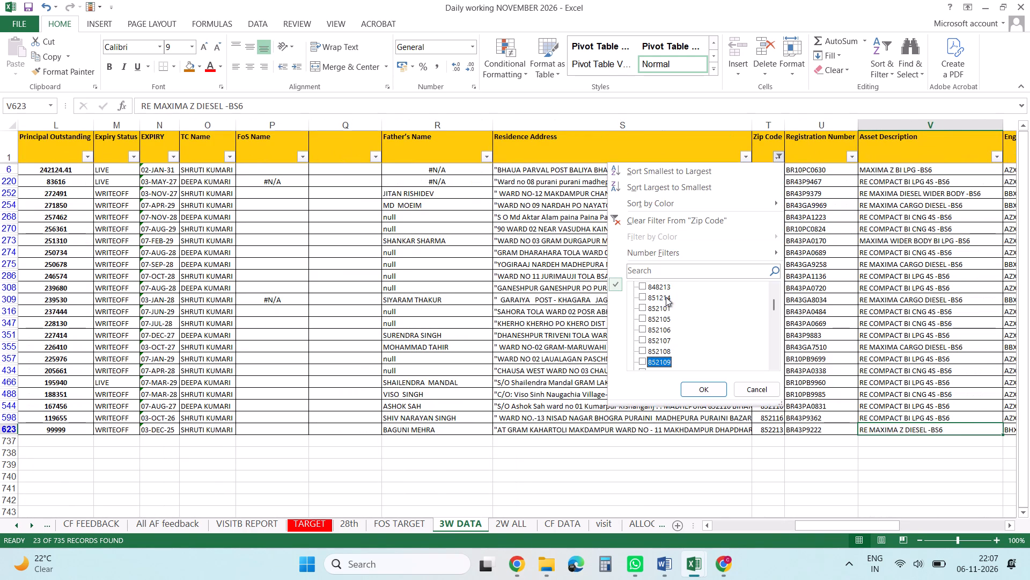
key(Down)
key(Down)
key(Down)
key(Down)
key(Down)
key(Down)
key(Down)
key(Down)
key(Down)
key(Down)
key(Down)
key(Down)
key(Down)
key(Down)
key(Down)
key(Down)
key(Down)
key(Down)
key(Up)
key(Up)
key(Up)
key(Up)
key(Up)
key(Up)
key(Up)
key(Up)
key(Up)
key(Up)
key(Up)
key(Up)
key(Up)
key(Up)
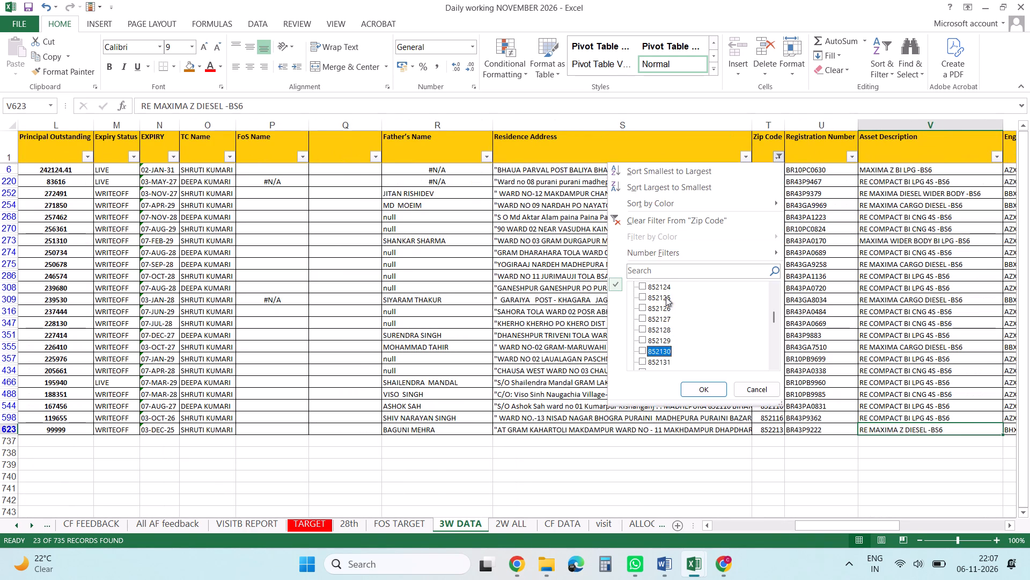
key(Down)
key(Down)
key(Down)
key(Down)
key(Down)
key(Down)
key(Down)
key(Down)
key(Down)
key(Down)
key(Down)
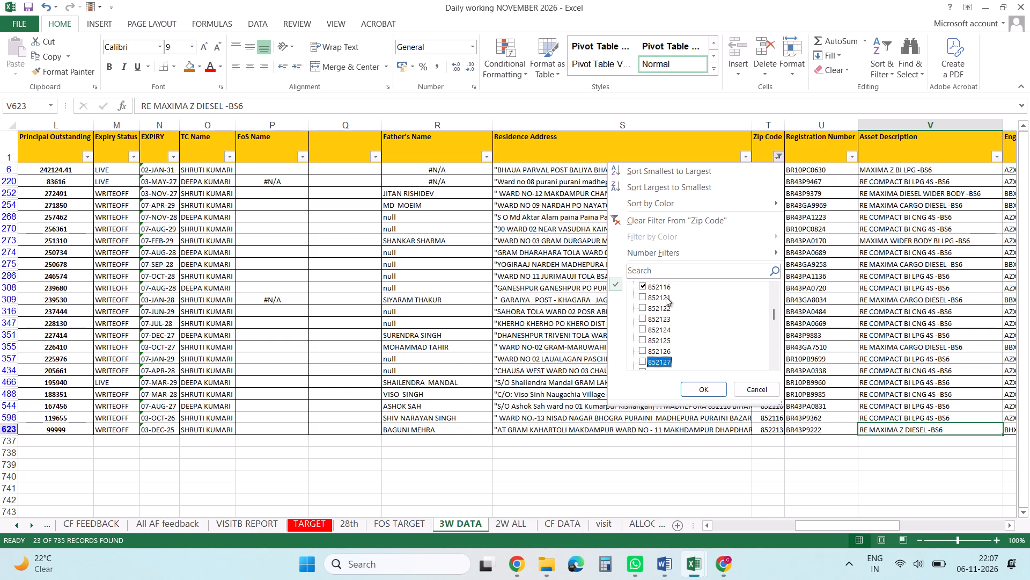
key(Down)
key(Down)
key(Down)
key(Down)
key(Down)
key(Down)
key(Down)
key(Down)
key(Down)
key(Down)
key(Down)
key(Down)
key(Down)
key(Down)
key(Up)
key(Up)
key(Down)
key(Down)
key(Down)
key(Down)
key(Down)
key(Down)
key(Down)
key(Down)
key(Down)
key(Down)
key(Down)
key(Down)
key(Down)
key(Down)
key(Down)
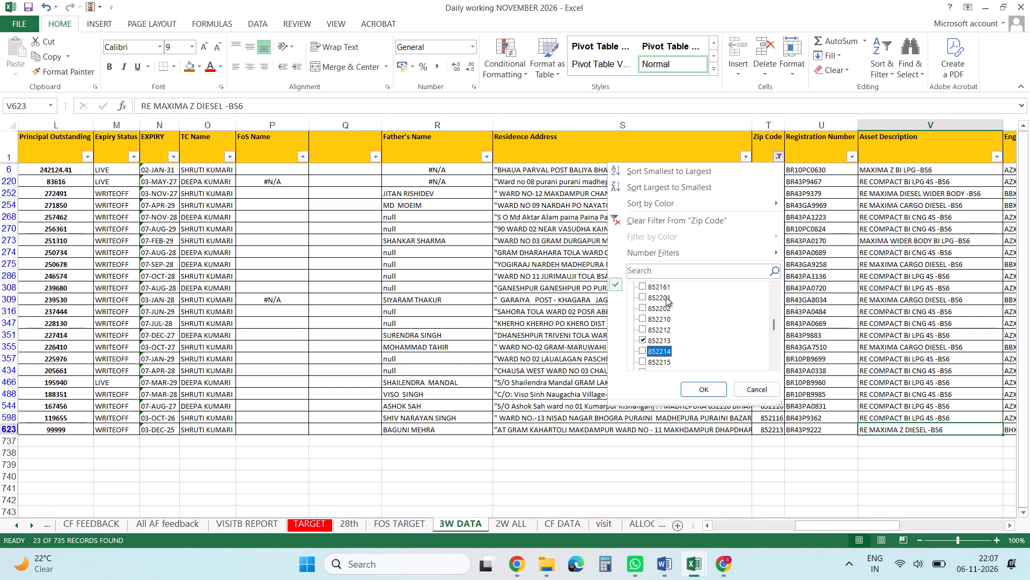
key(Up)
key(Up)
key(Up)
key(Up)
key(Up)
key(Up)
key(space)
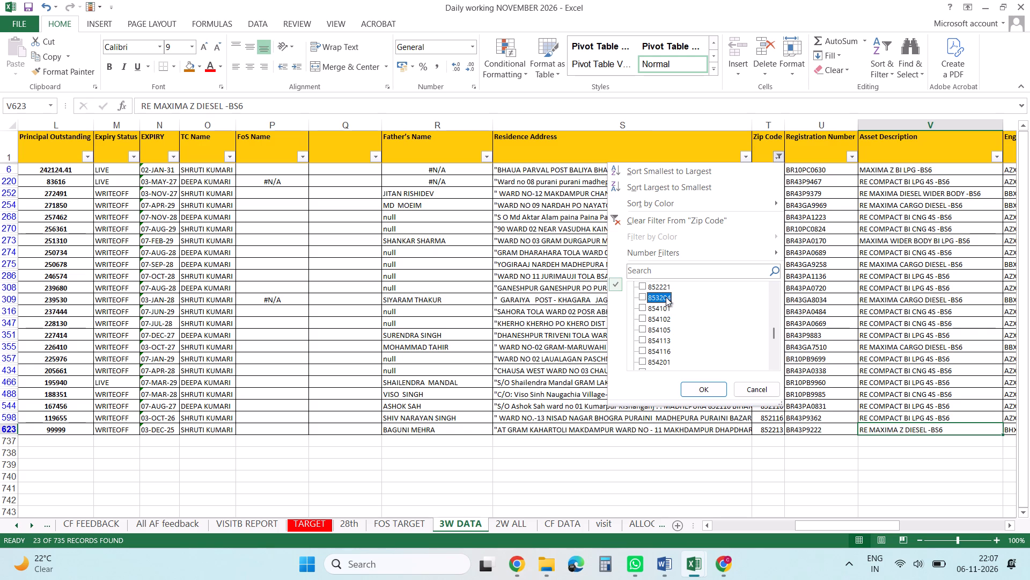
key(Return)
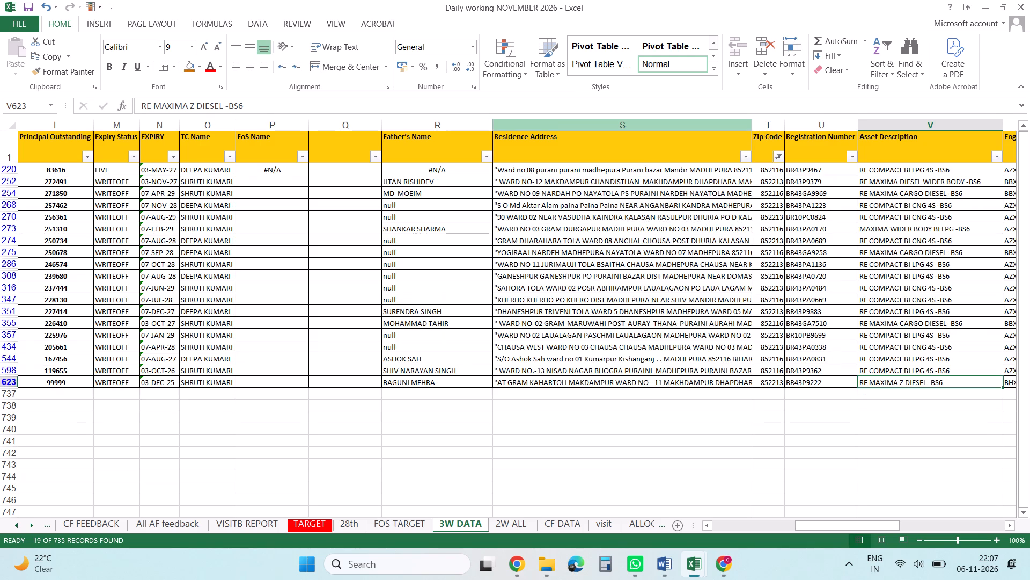
Check the address, loan and registration details of the row 623 record across its columns, ending back at its Loan Number.
click(641, 125)
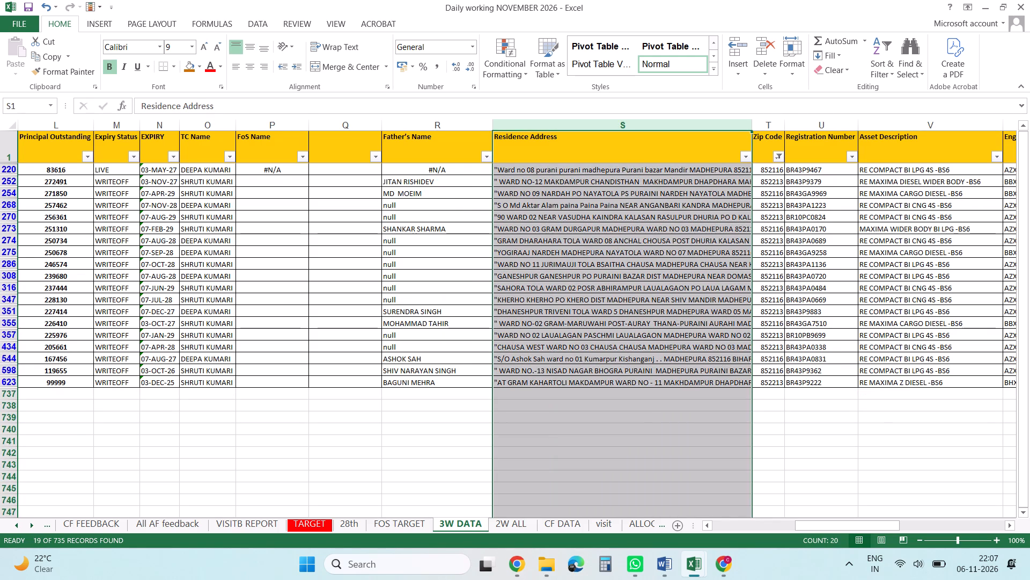
click(788, 327)
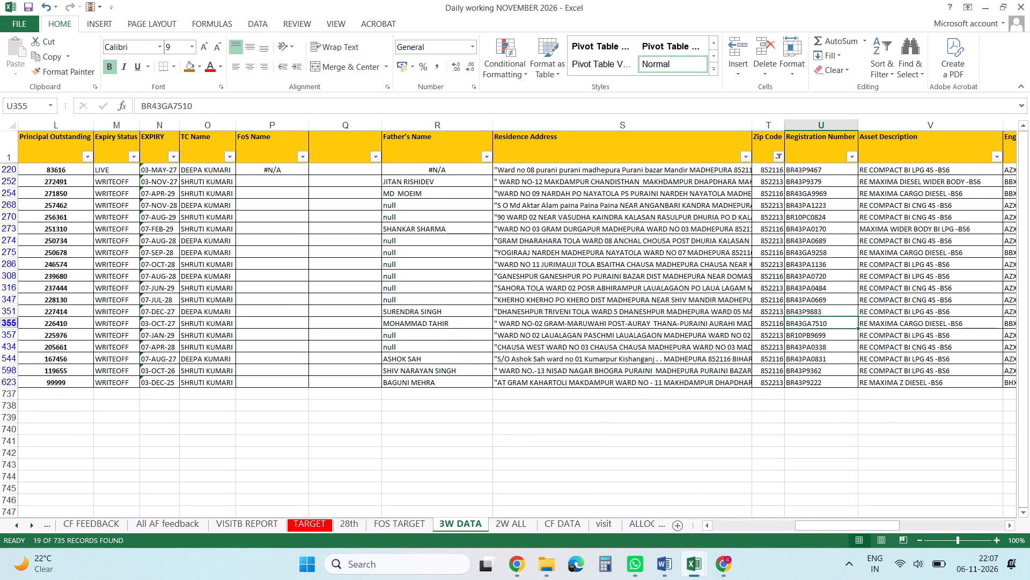
click(762, 384)
key(Left)
key(Left)
key(Left)
key(Left)
key(Left)
key(Left)
key(Left)
key(Left)
key(Left)
key(Left)
key(Left)
key(Left)
key(Left)
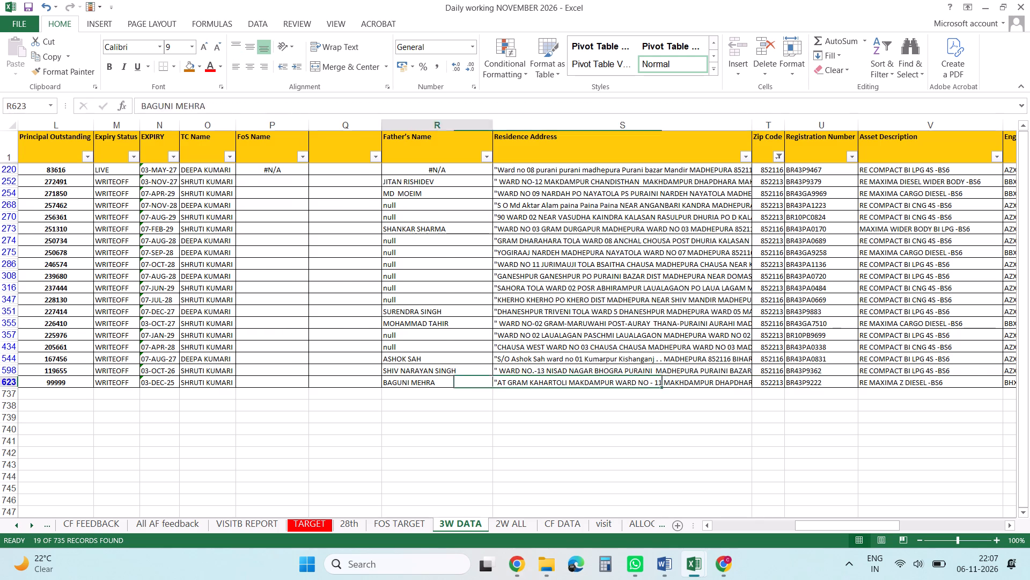
key(Right)
key(Right)
key(Right)
key(Right)
key(Right)
key(Right)
key(Right)
key(Right)
key(Right)
key(Right)
key(Right)
key(Right)
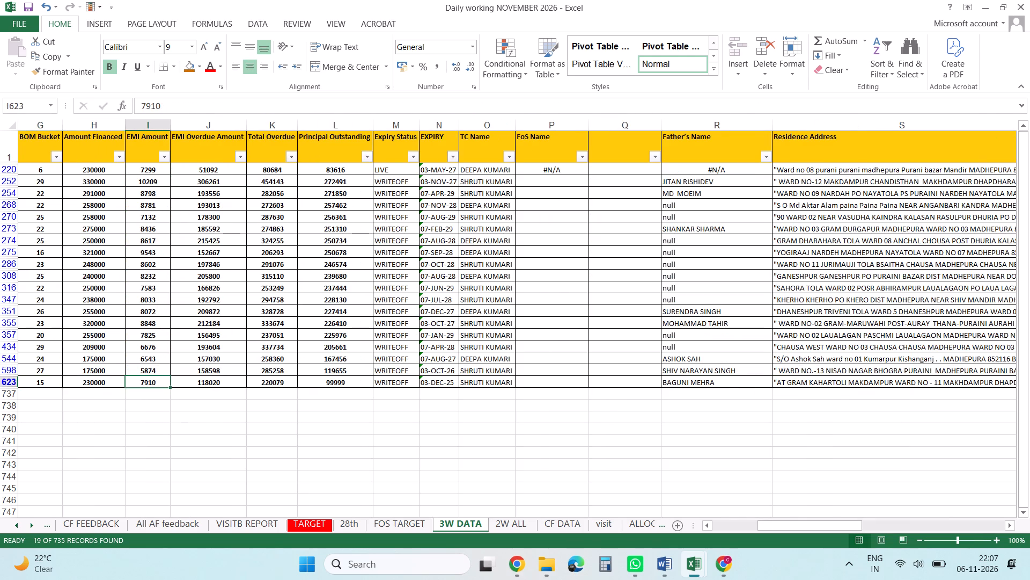
key(Right)
key(Right)
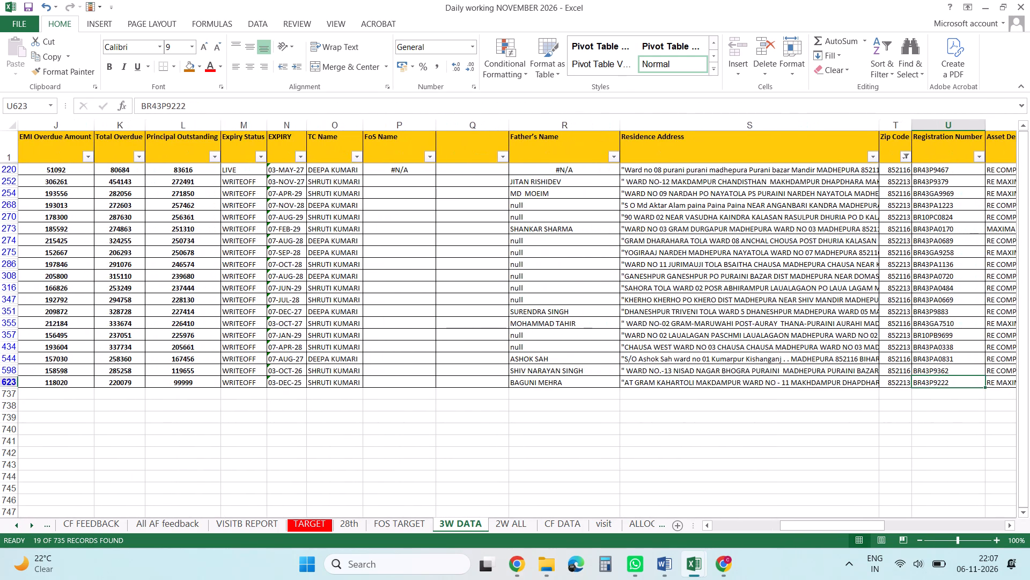
key(Left)
key(Left)
key(ctrl+Left)
key(ctrl+Left)
key(ctrl+Left)
key(ctrl+Left)
key(ctrl+Left)
key(ctrl+Left)
key(ctrl+Left)
key(ctrl+Left)
key(ctrl+Left)
key(ctrl+Left)
key(ctrl+Left)
key(ctrl+Left)
key(ctrl+Left)
key(ctrl+Left)
key(ctrl+Left)
key(ctrl+Left)
key(ctrl+Left)
key(ctrl+Left)
key(ctrl+Left)
key(ctrl+Left)
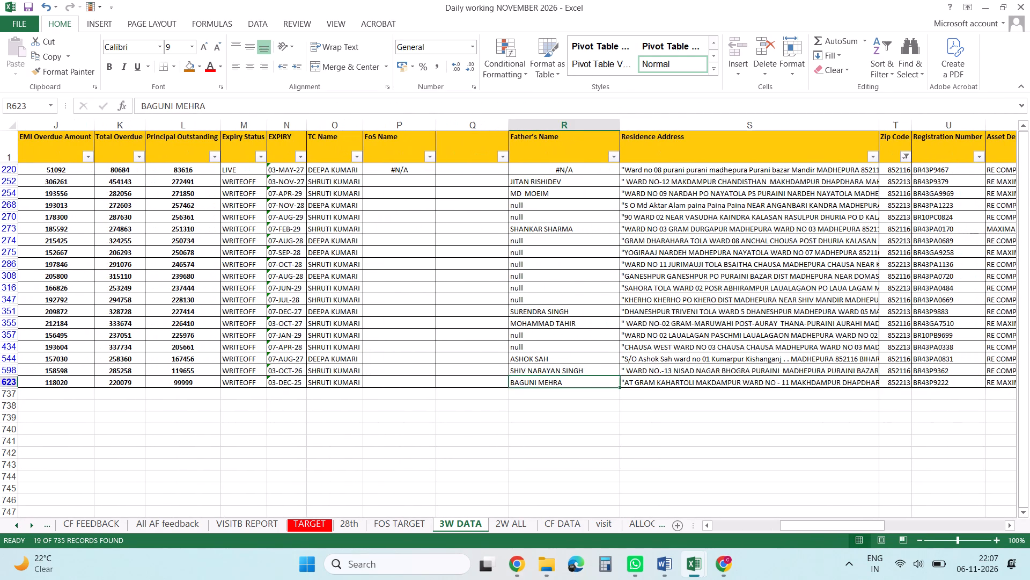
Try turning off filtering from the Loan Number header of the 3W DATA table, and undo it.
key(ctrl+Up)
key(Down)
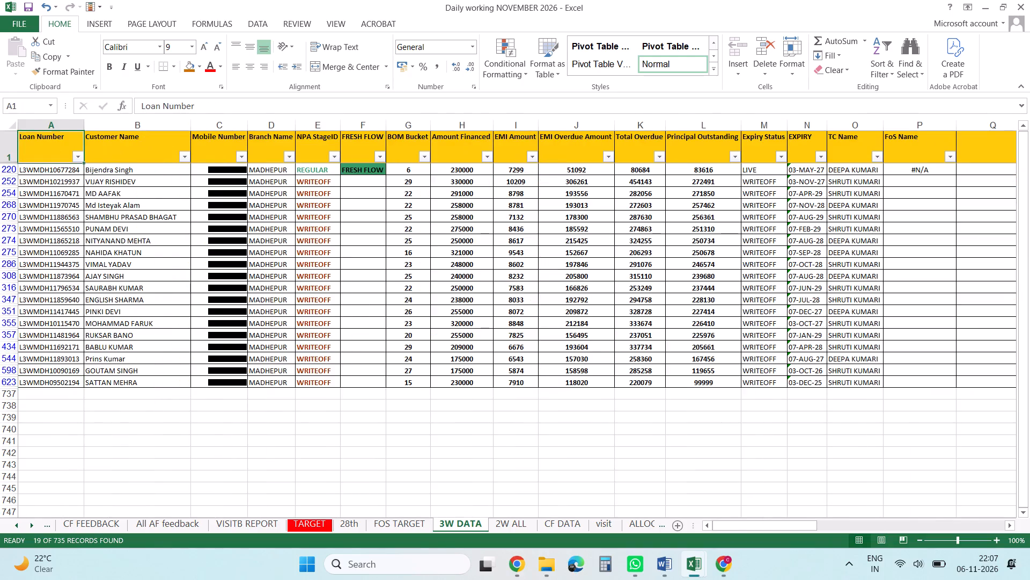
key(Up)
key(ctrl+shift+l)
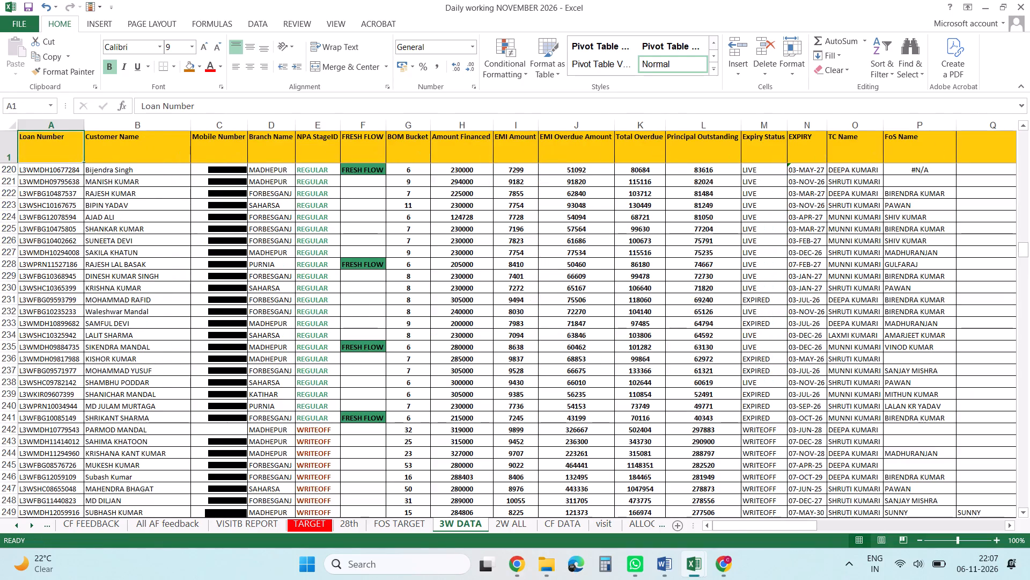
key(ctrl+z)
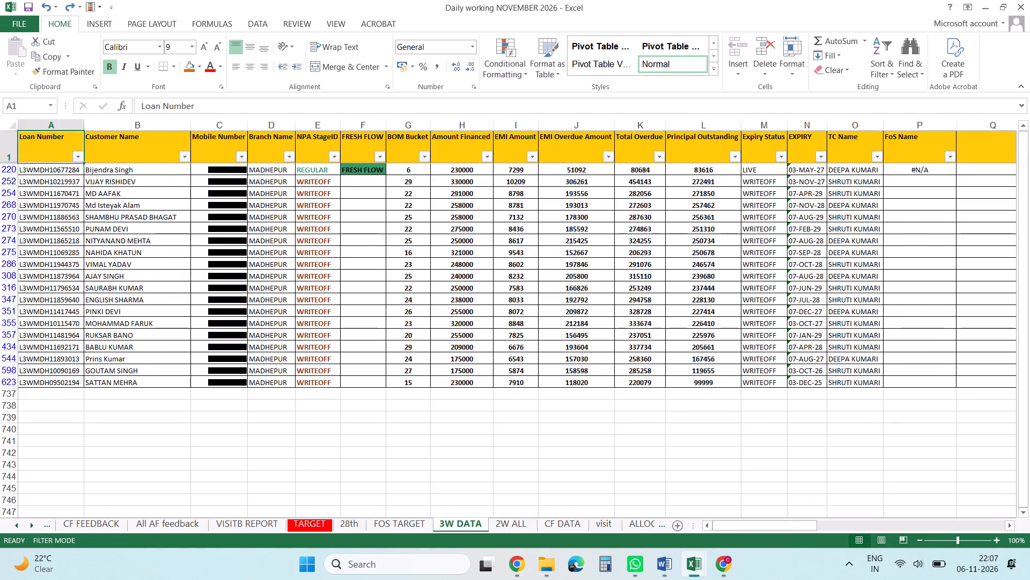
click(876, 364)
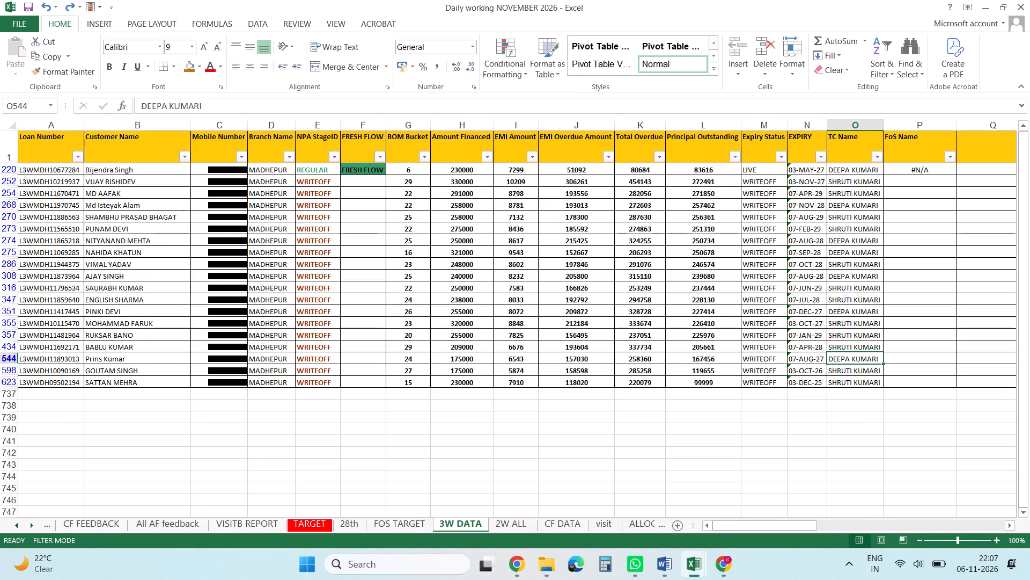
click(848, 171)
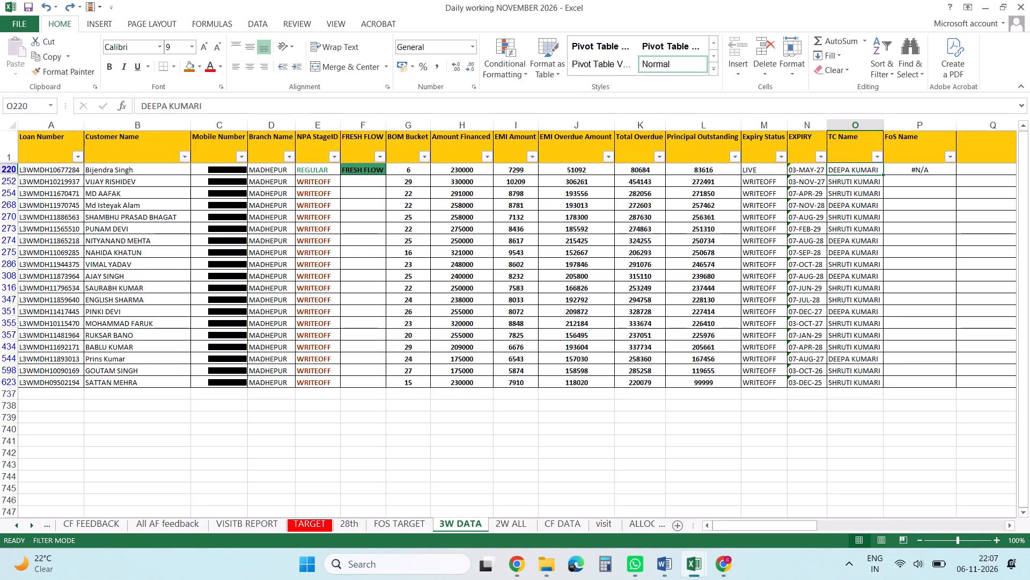
Review the TC Name assigned to each filtered record, from row 220 down to row 623 and back.
key(Down)
key(Down)
key(Down)
key(Down)
key(Down)
key(Down)
key(Down)
key(Down)
key(Down)
key(Down)
key(Down)
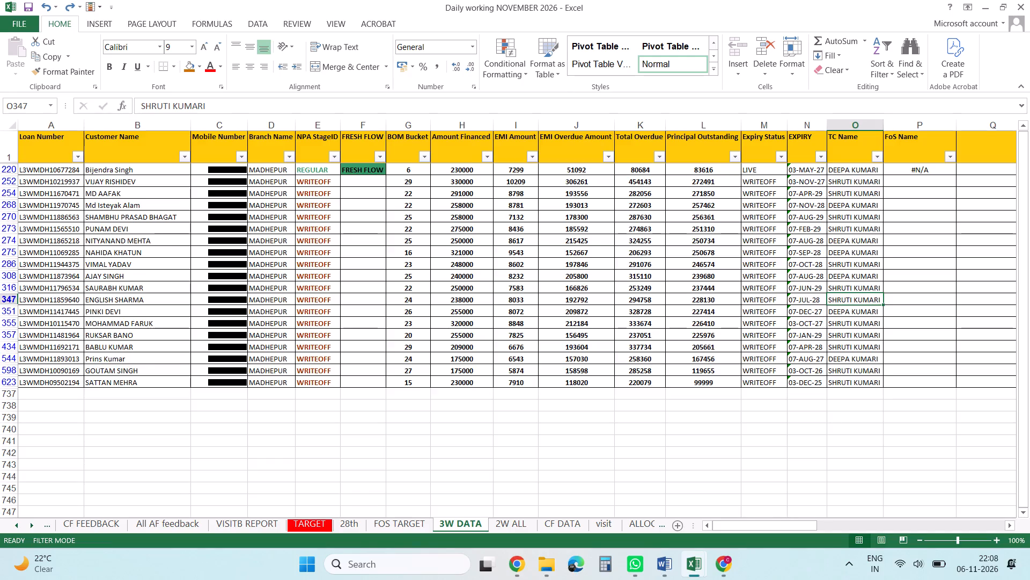
key(Up)
key(Up)
key(Up)
key(Up)
key(Up)
key(Up)
key(Up)
key(Up)
key(Up)
key(Up)
key(Up)
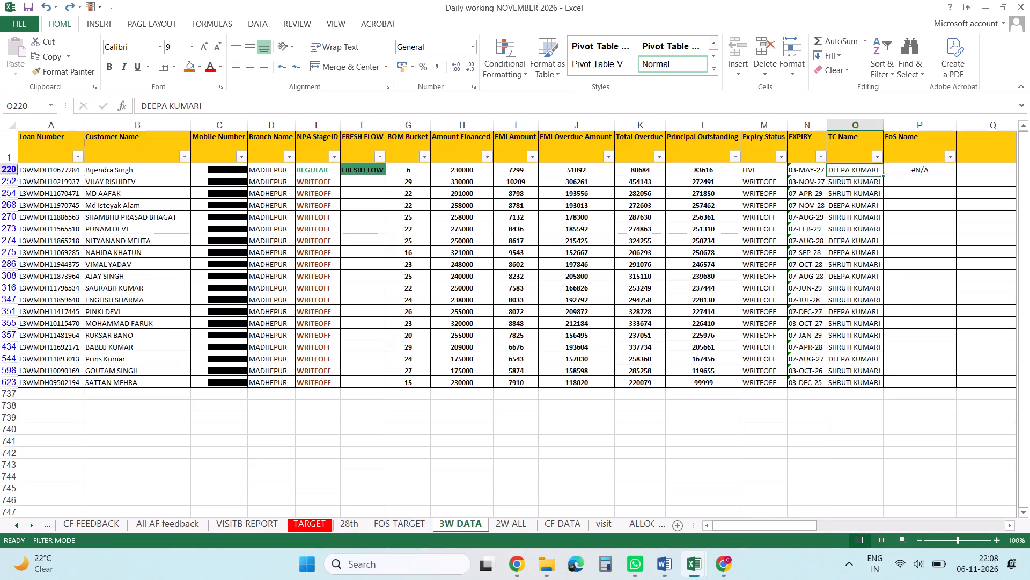
key(Down)
key(Down)
key(Down)
key(Down)
key(Down)
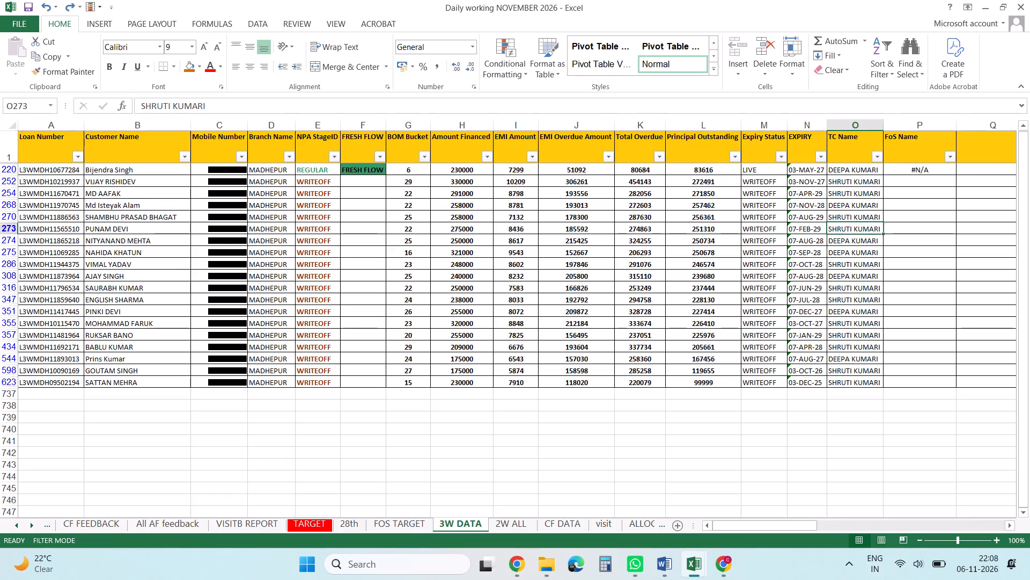
key(Down)
key(Down)
key(Down)
key(Down)
key(Down)
key(Down)
key(Down)
key(Down)
key(Down)
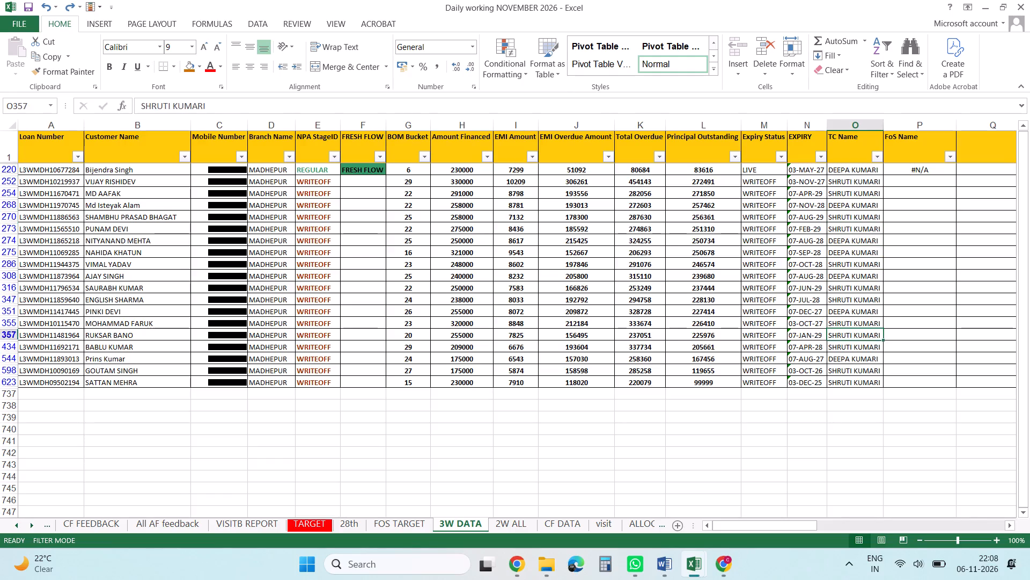
key(Down)
key(Down)
key(Down)
key(Down)
key(Down)
key(Up)
key(Up)
key(Up)
key(Up)
key(Up)
key(Up)
key(Up)
key(Up)
key(Up)
key(Up)
key(Up)
key(Up)
key(Up)
key(Up)
key(Up)
key(Up)
key(Up)
key(Up)
key(Up)
key(Up)
key(Up)
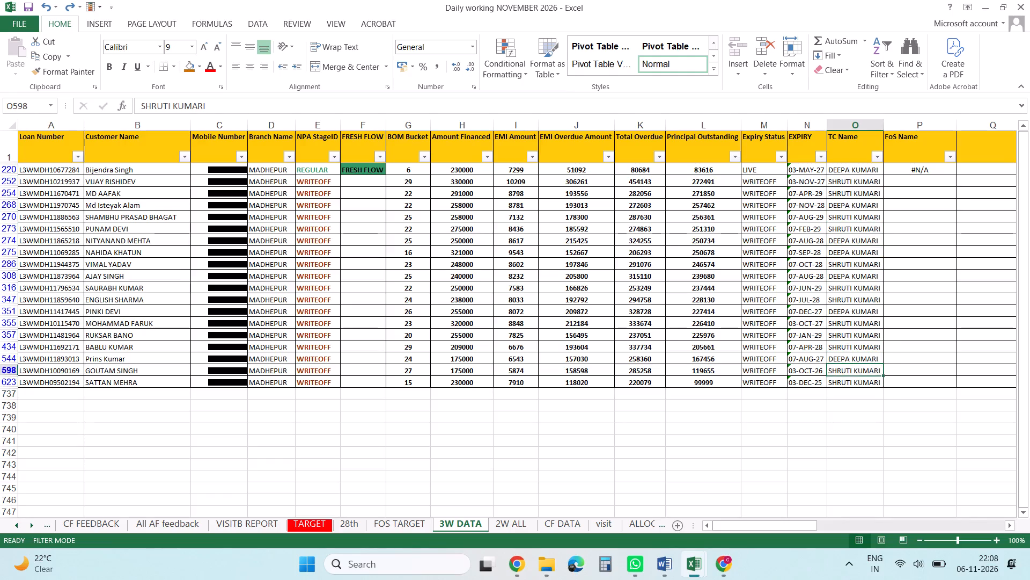
key(Down)
key(Down)
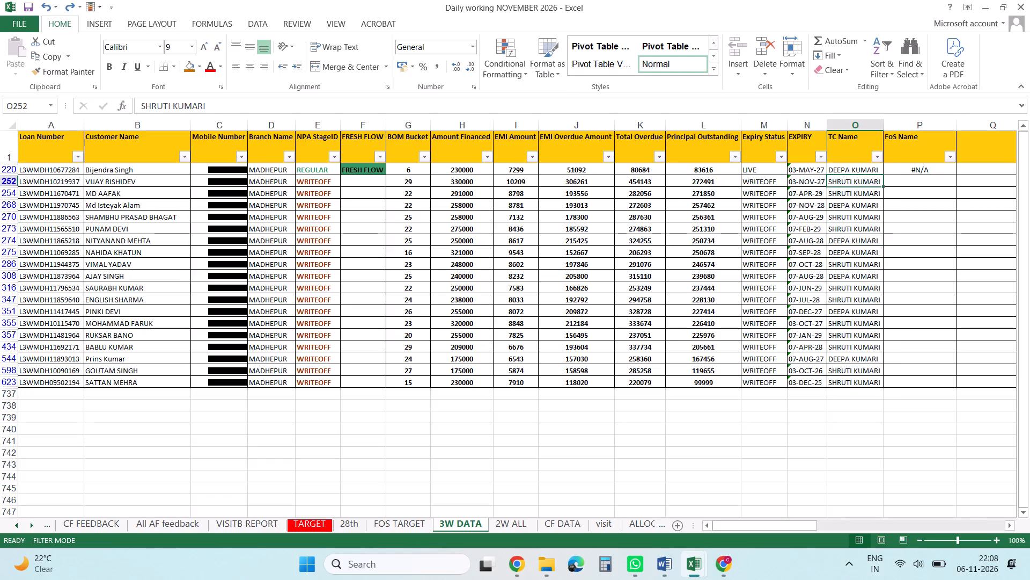
key(Up)
Replace the #N/A in row 220's FoS Name with the assigned field officer's full name.
key(Right)
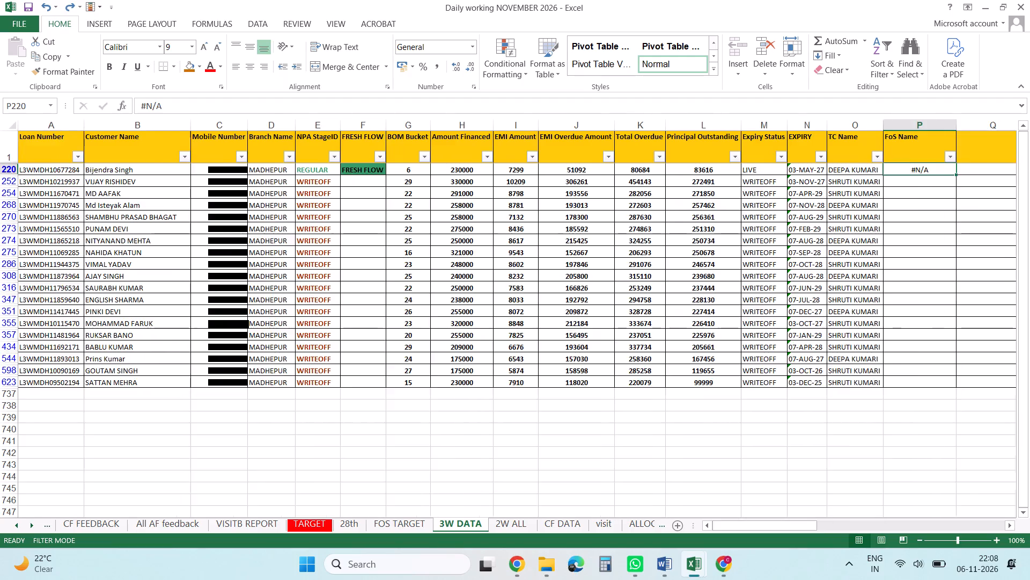
key(Right)
key(Right)
key(Right)
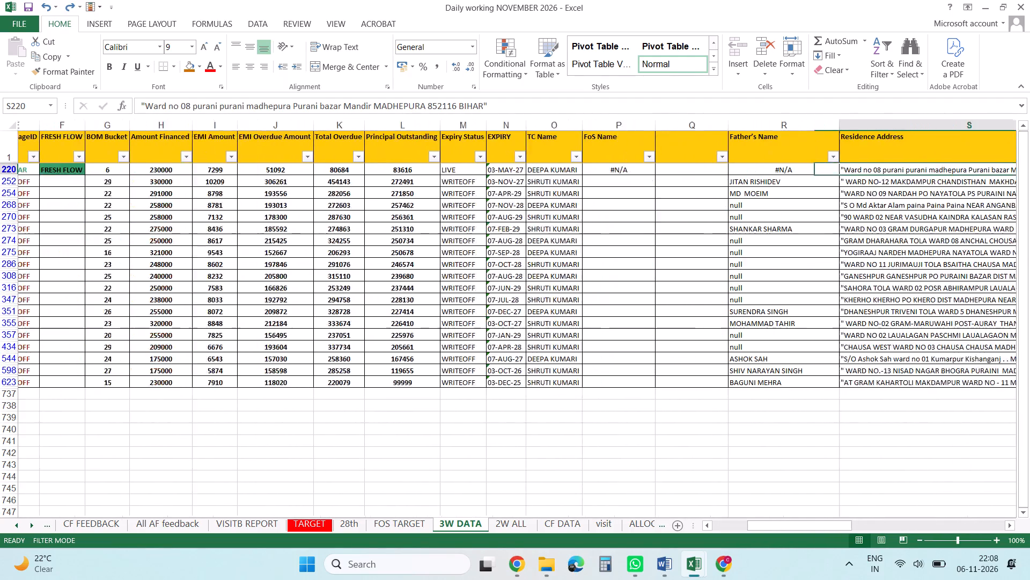
key(Left)
key(Left)
key(Left)
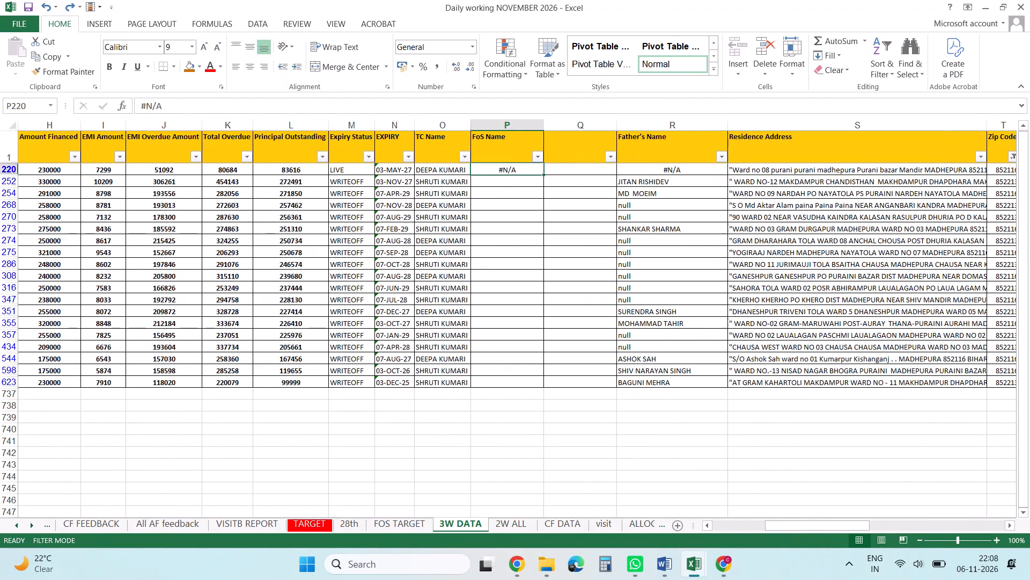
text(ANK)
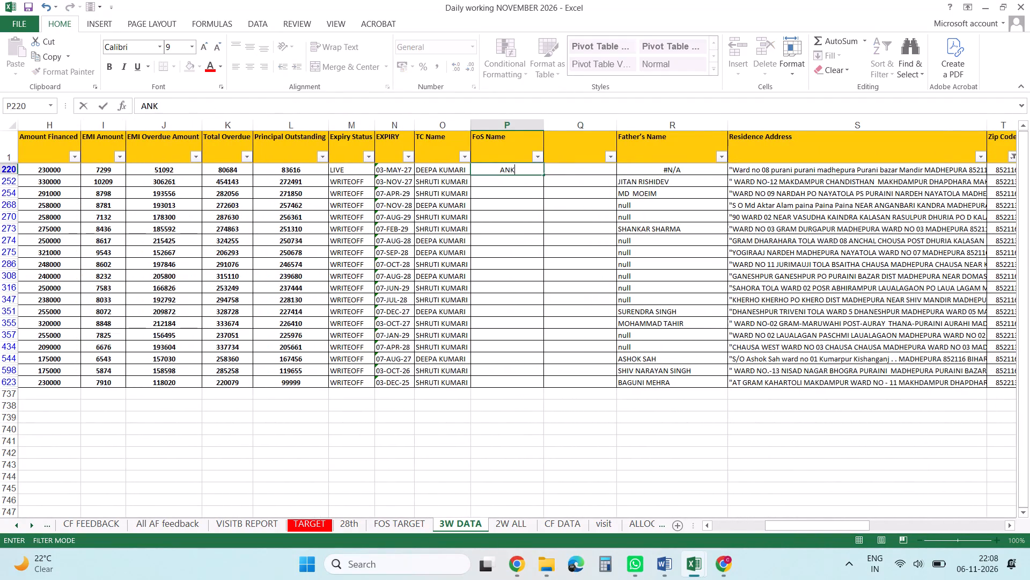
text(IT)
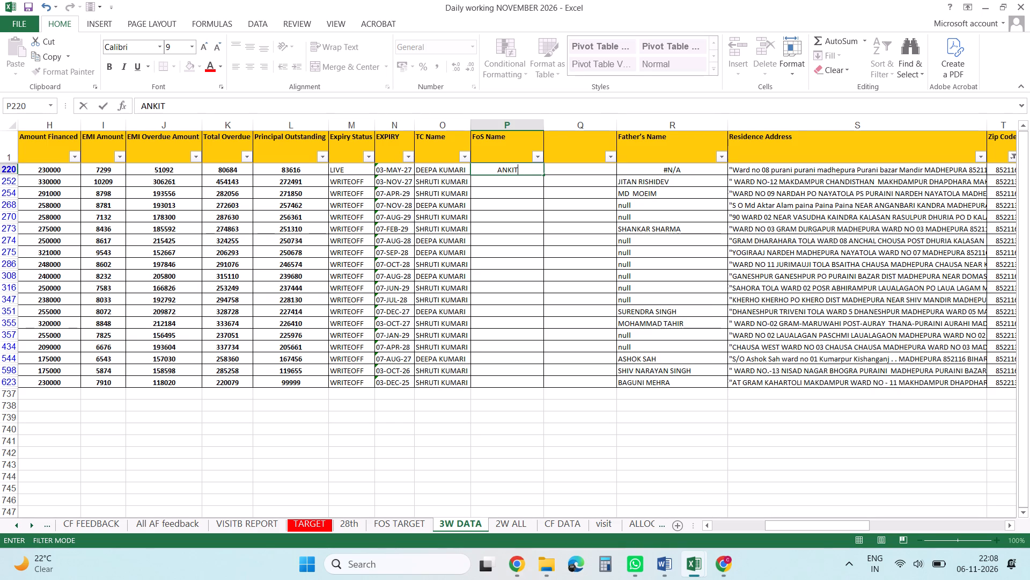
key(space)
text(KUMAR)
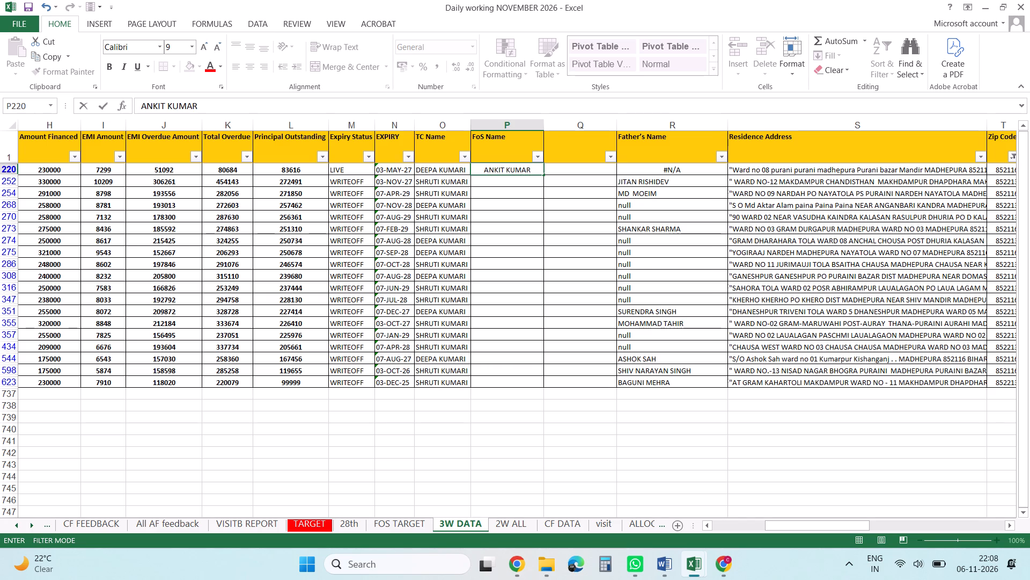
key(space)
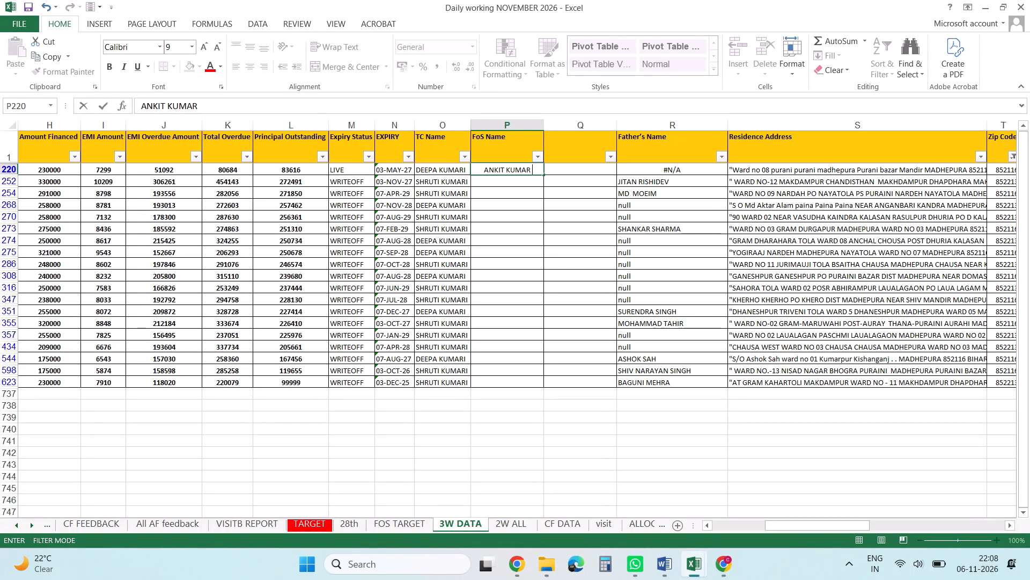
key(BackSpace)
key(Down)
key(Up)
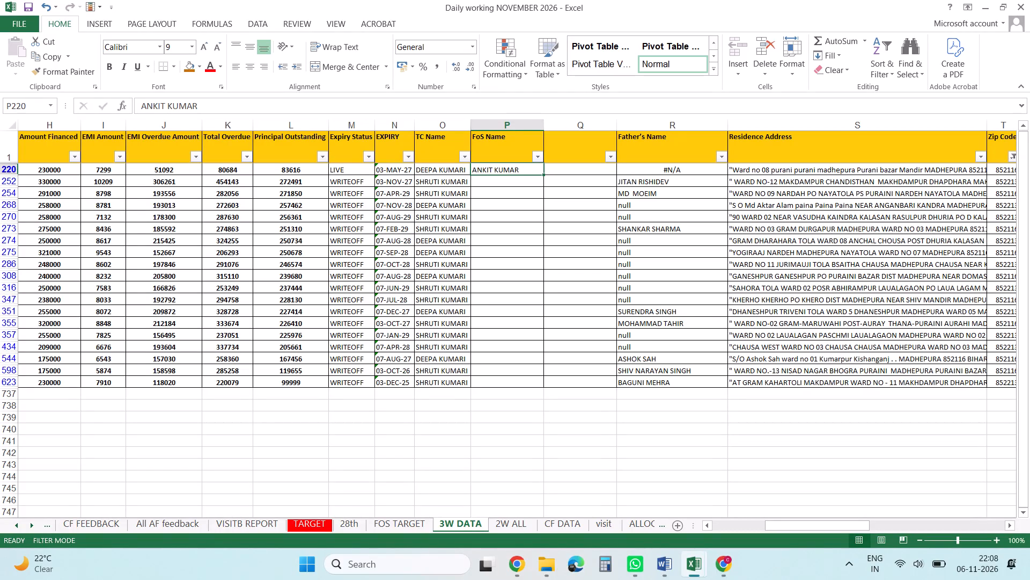
Fill the field officer's name from row 220 down the FoS Name column through the last filtered record, row 623.
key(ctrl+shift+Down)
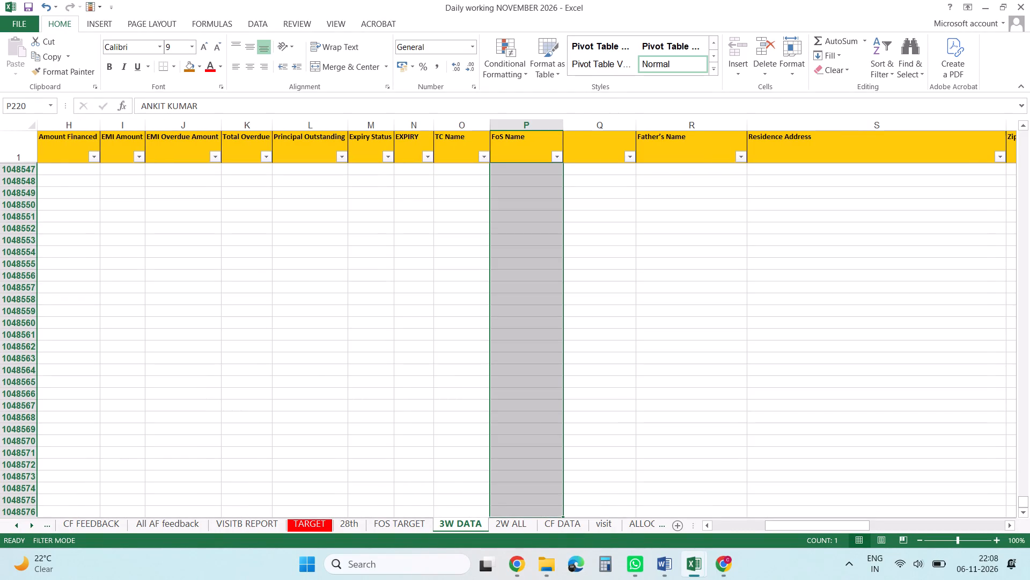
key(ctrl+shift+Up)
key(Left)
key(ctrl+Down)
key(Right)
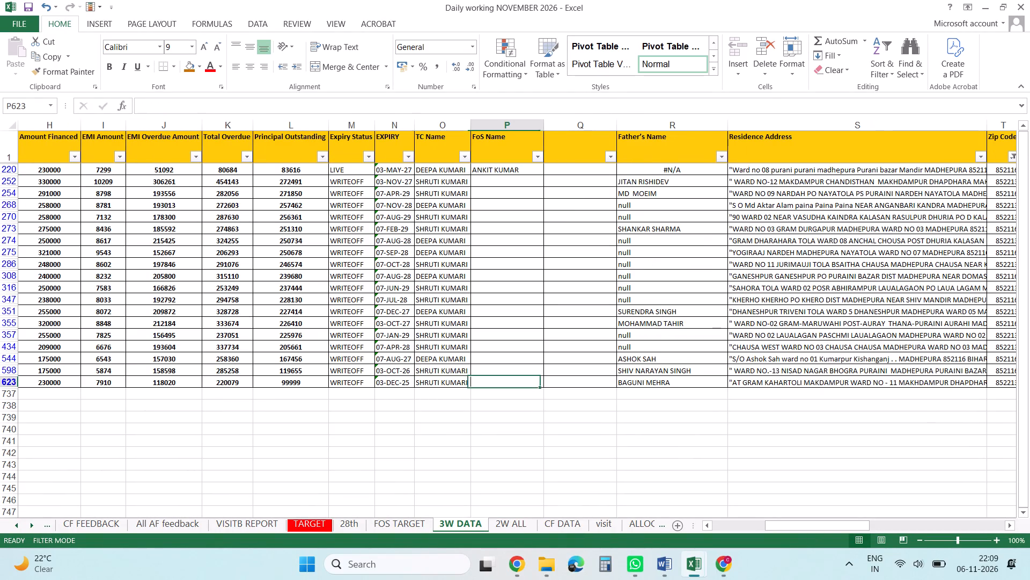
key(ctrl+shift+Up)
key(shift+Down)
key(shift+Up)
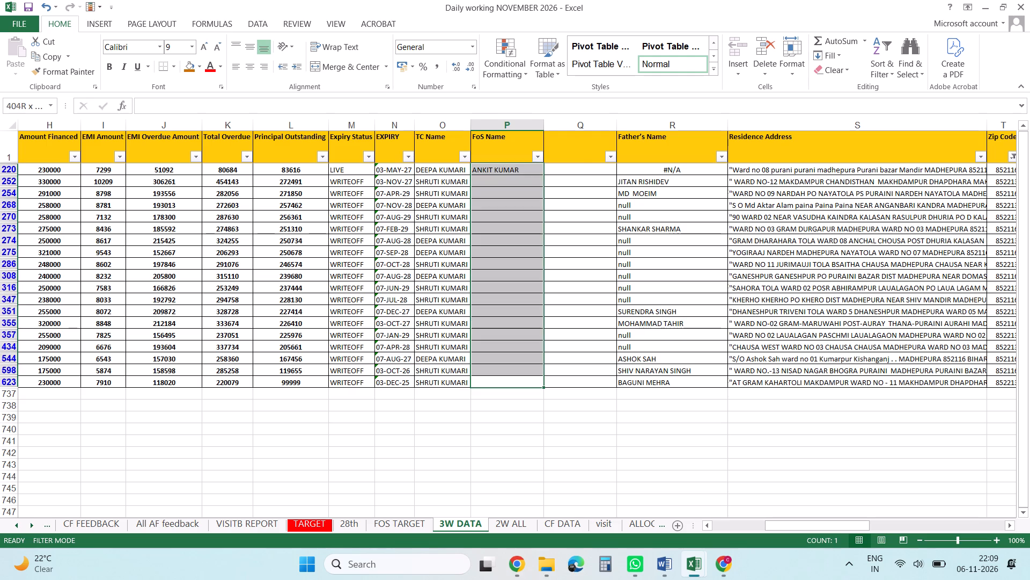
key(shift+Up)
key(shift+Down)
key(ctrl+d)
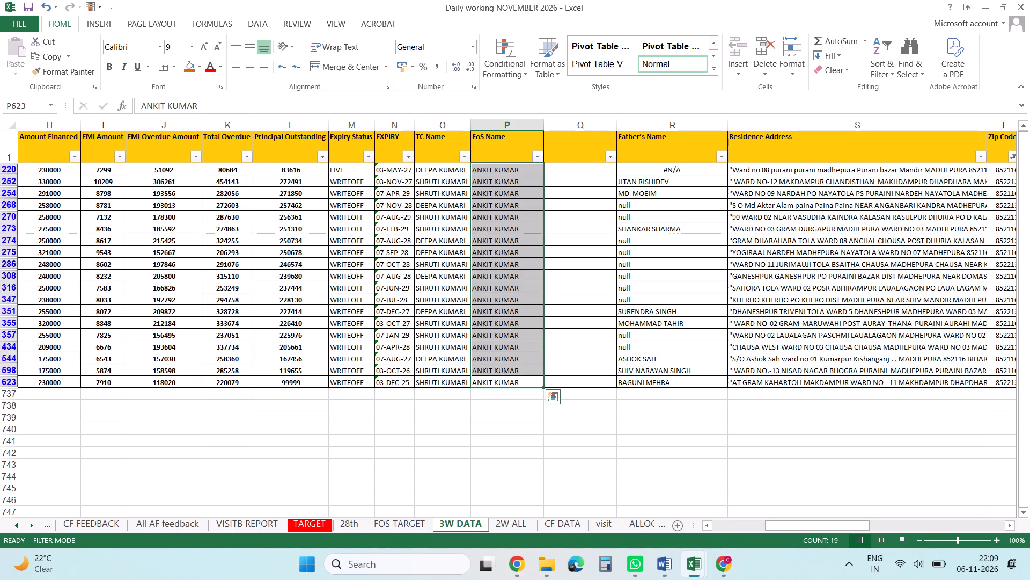
Look over the filtered records from Residence Address back to the Loan Number header, ending at row 220's TC Name.
click(794, 322)
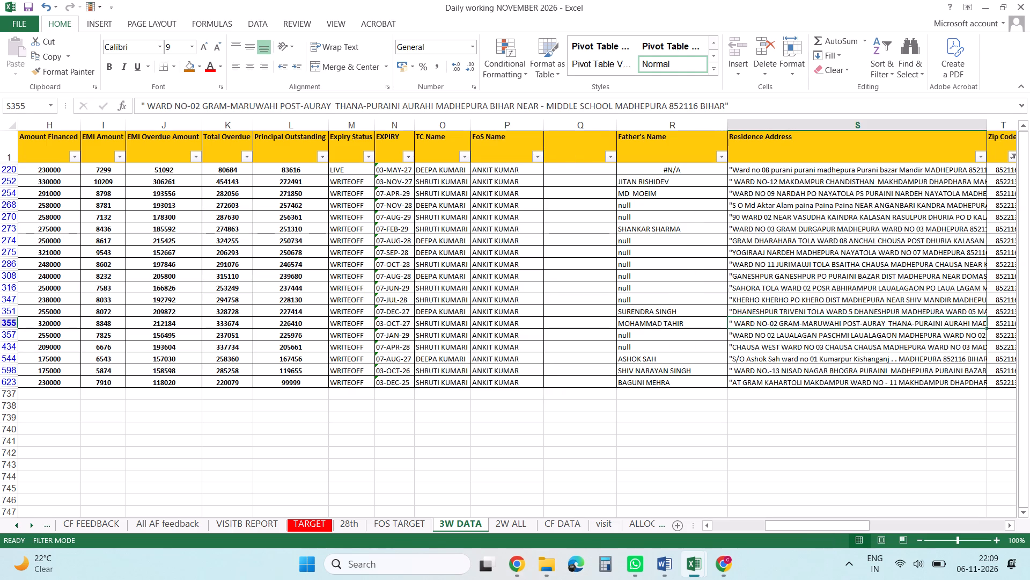
key(ctrl+Up)
key(Left)
key(ctrl+Left)
key(ctrl+Left)
key(ctrl+Left)
key(ctrl+Left)
key(ctrl+Left)
key(ctrl+Left)
key(ctrl+Left)
key(ctrl+Left)
key(ctrl+Left)
key(ctrl+Left)
key(ctrl+Left)
key(ctrl+Left)
key(ctrl+Left)
key(ctrl+Left)
key(ctrl+Left)
key(ctrl+Left)
key(ctrl+Left)
key(ctrl+Left)
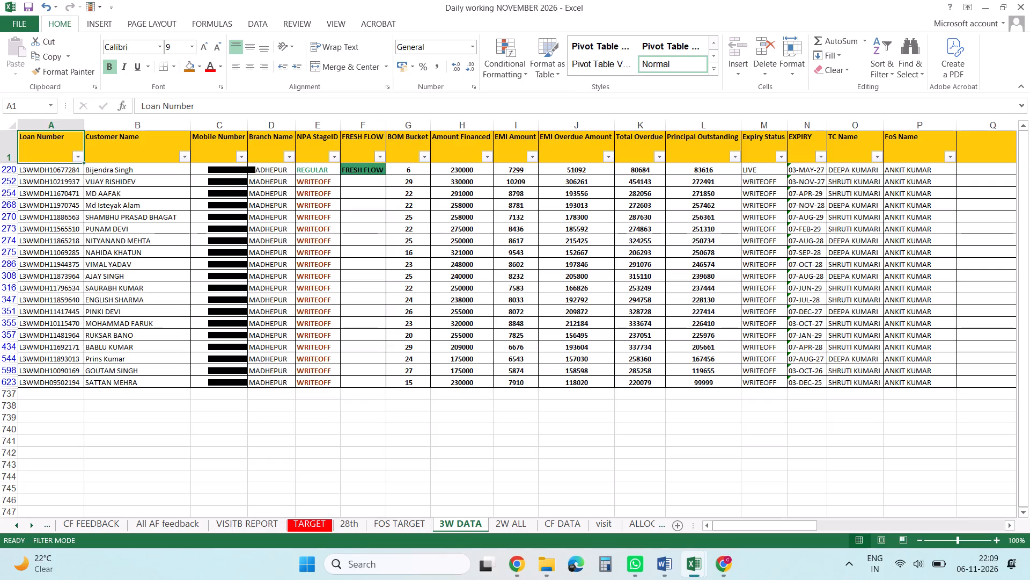
scroll(794, 322, up, 4)
click(693, 297)
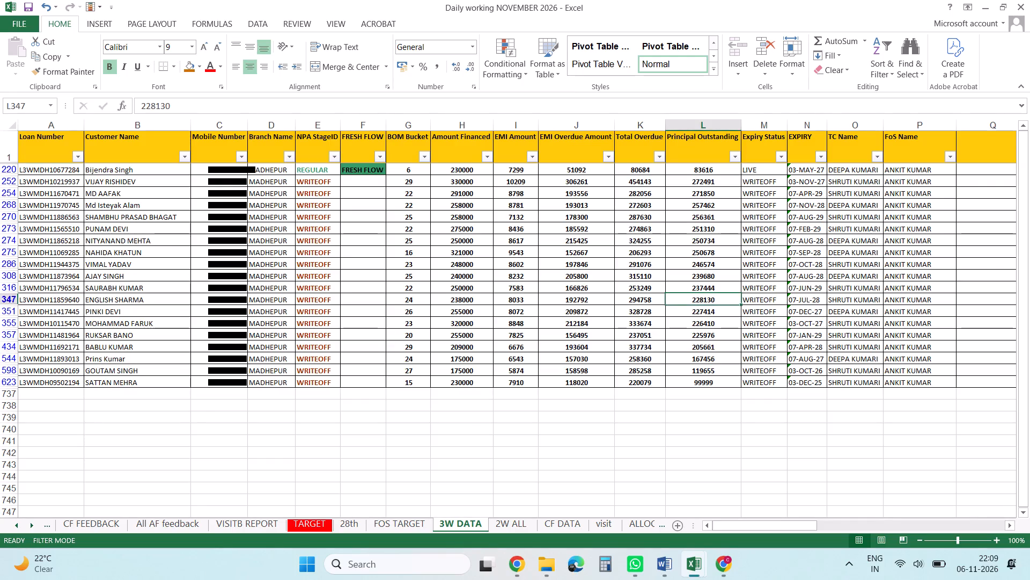
click(851, 169)
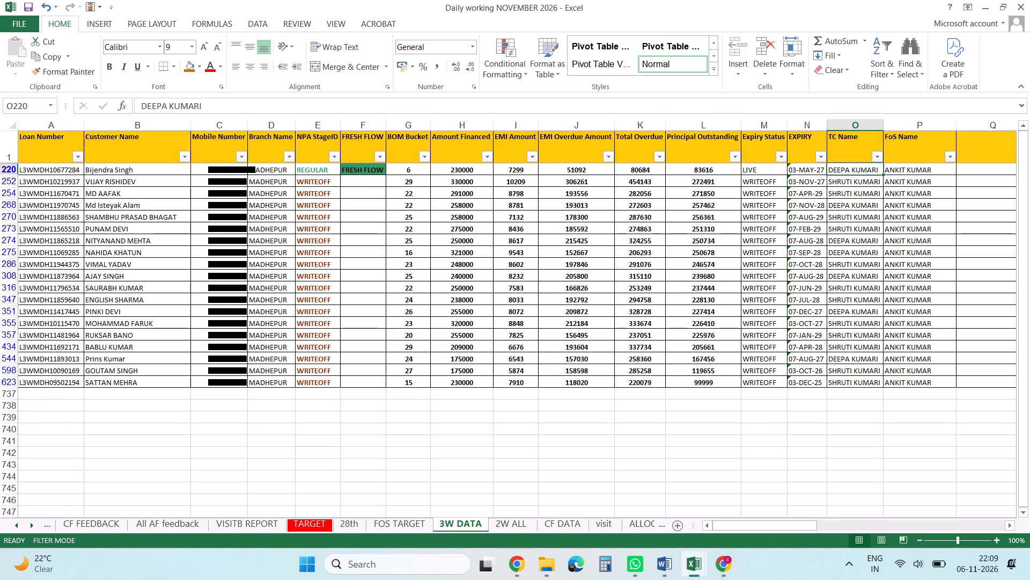
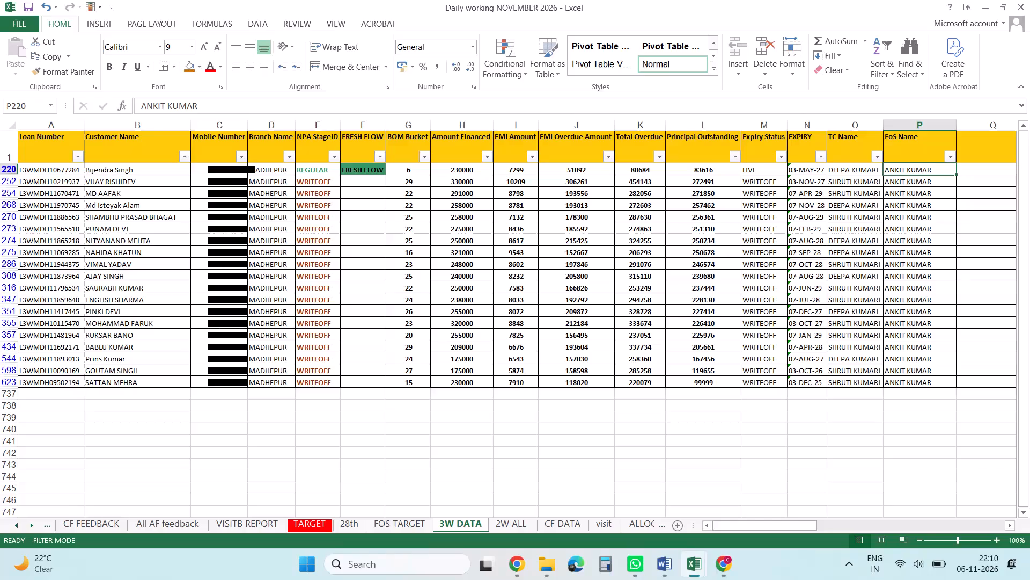
Look back across row 220 from FoS Name to Loan Number, then at the loan number in row 252.
key(Left)
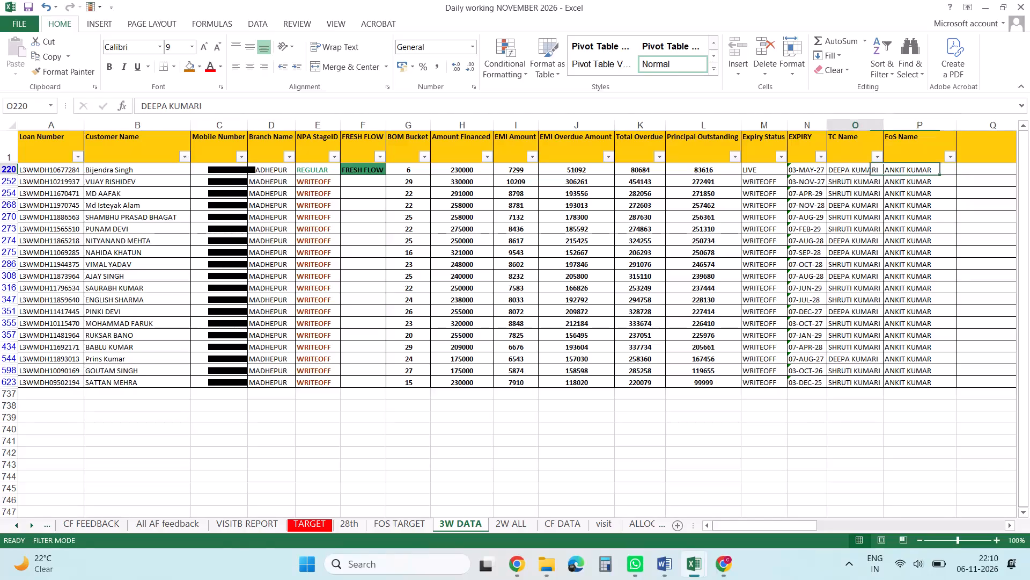
key(Left)
key(Left)
key(Left)
key(Left)
key(Left)
key(Left)
key(Left)
key(Left)
key(Left)
key(Left)
key(Left)
key(Left)
key(Left)
key(Left)
key(Left)
key(Left)
key(Left)
key(Left)
key(Left)
key(Left)
key(Down)
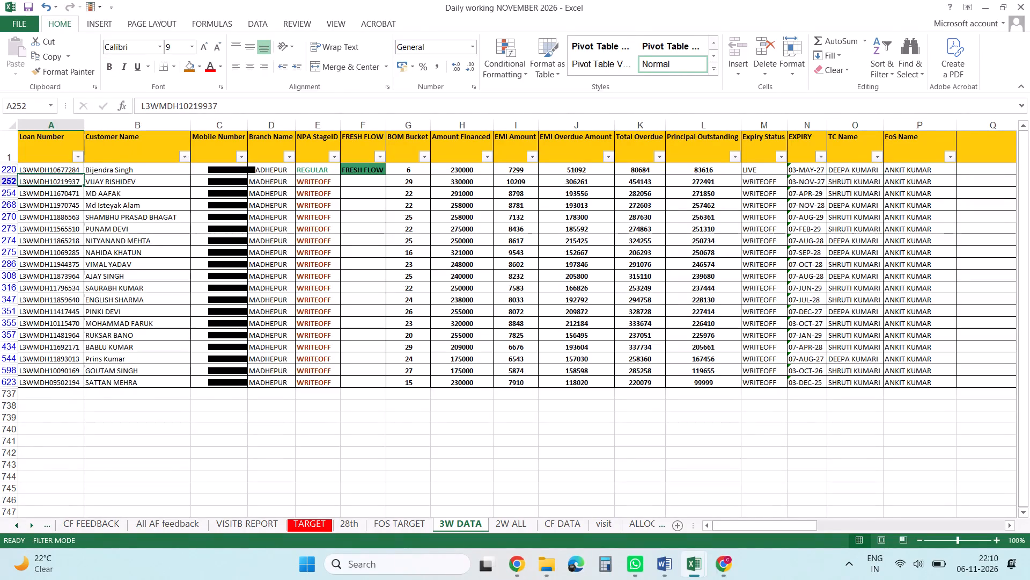
Review the column headers from Loan Number across to the final X column.
key(Up)
key(Up)
key(Right)
key(Right)
key(ctrl+Right)
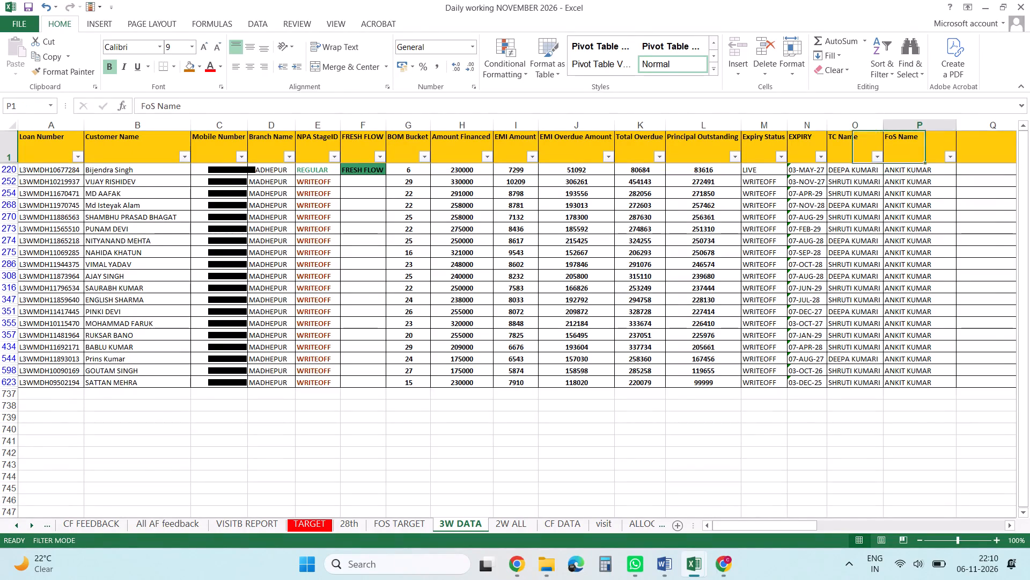
key(Right)
key(Right)
key(Right)
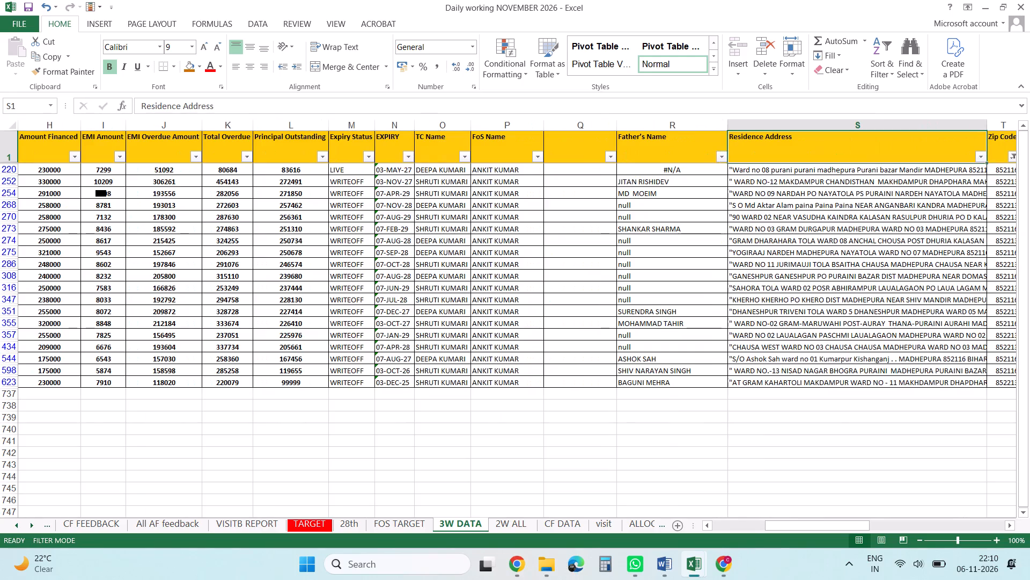
key(Right)
key(Right)
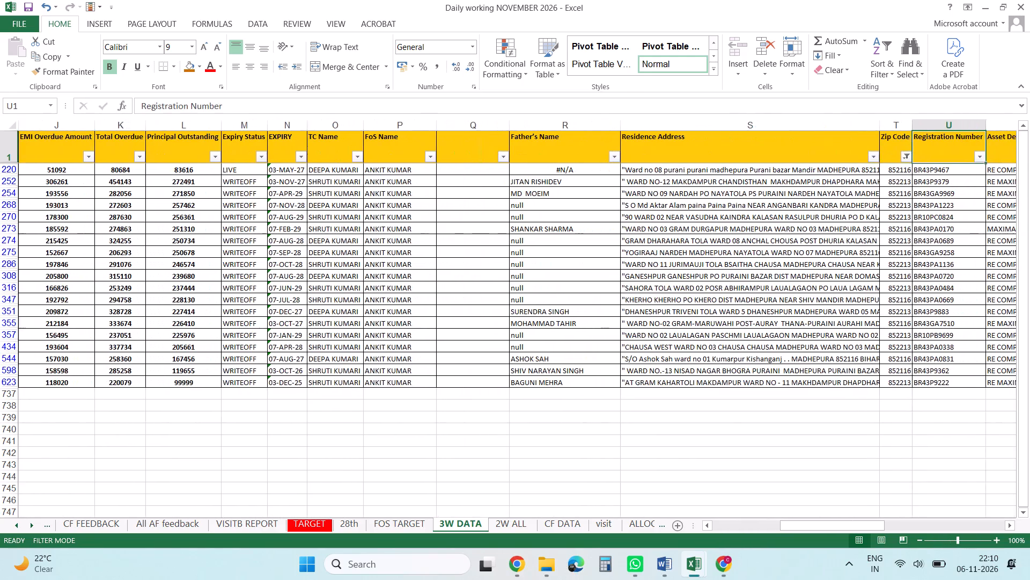
key(Right)
key(Right)
key(Right)
key(Right)
key(Right)
key(Right)
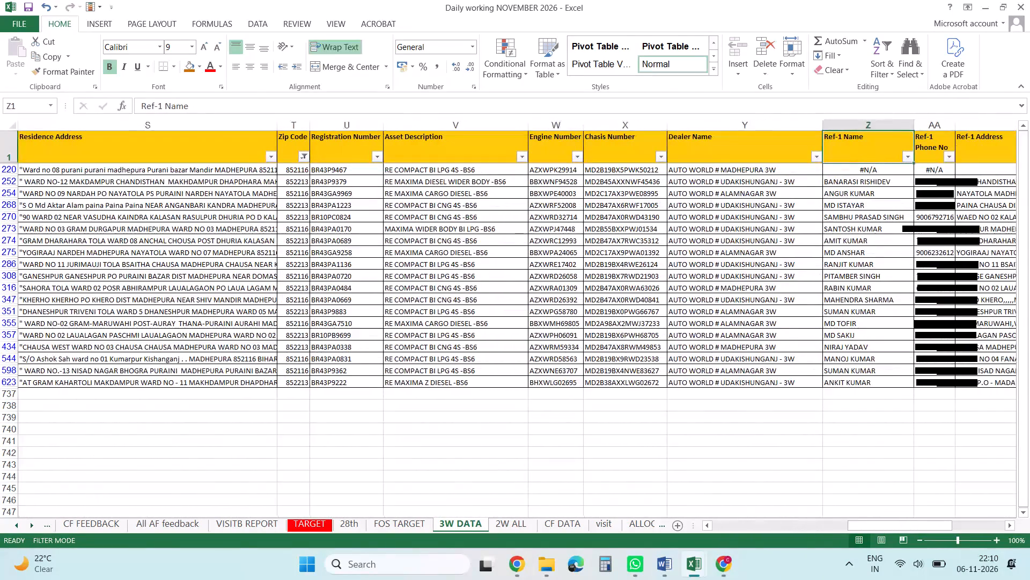
key(Right)
key(Right)
key(Right)
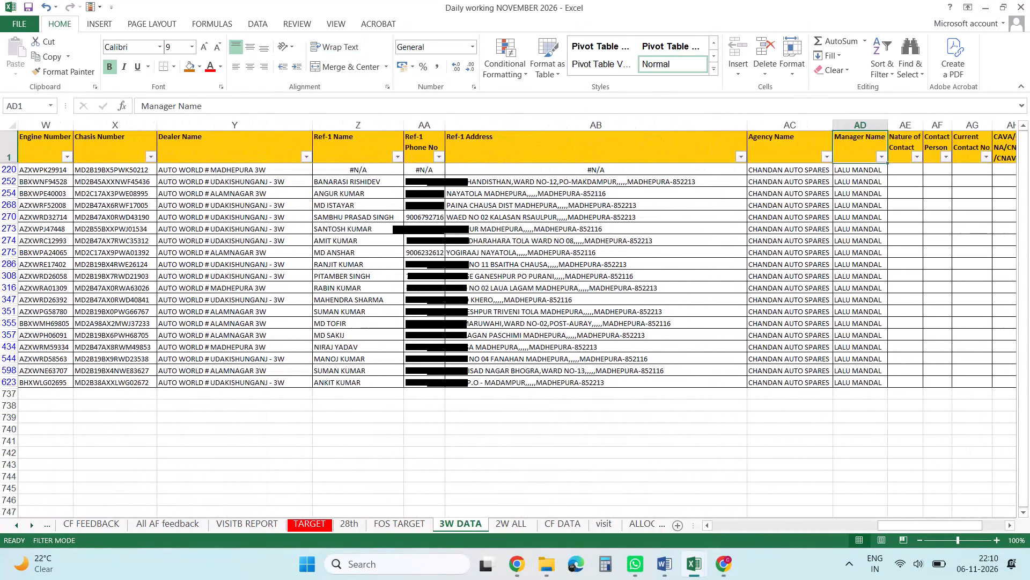
key(Right)
key(Right)
key(Right)
key(Right)
key(Right)
key(Right)
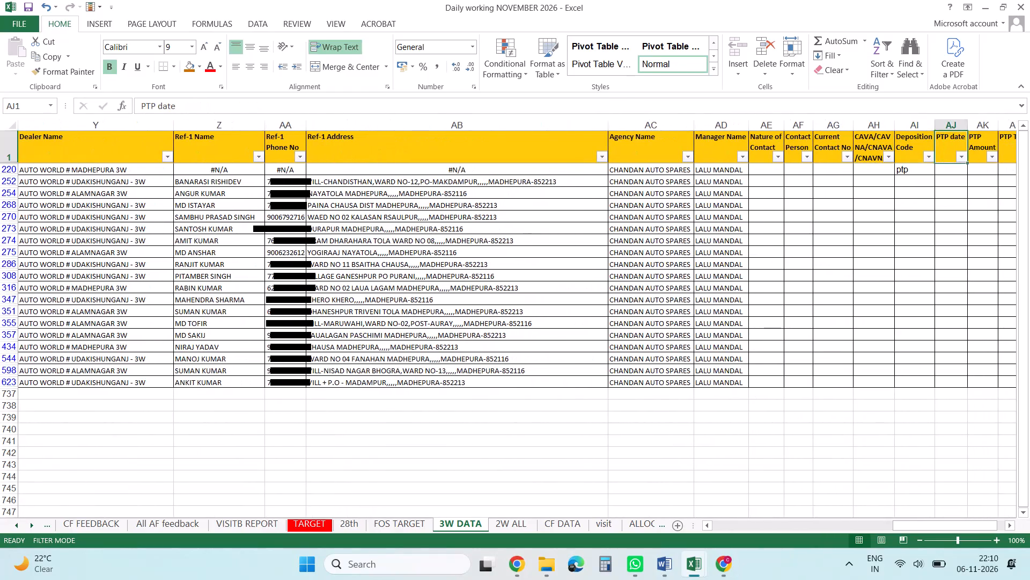
key(Right)
key(Right)
key(Right)
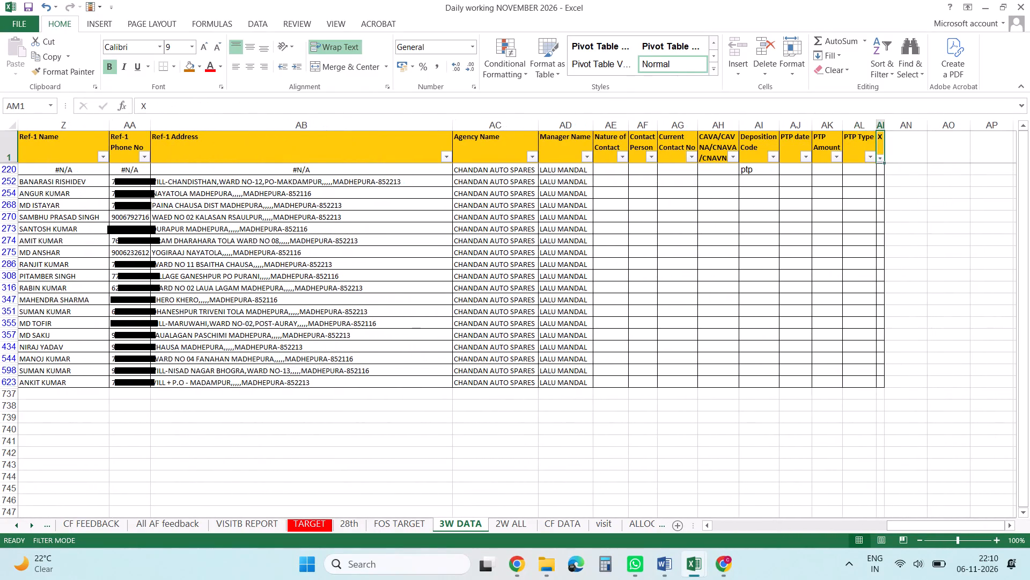
Look back over the column headers from the X column to Loan Number, checking the first two filtered records' loan numbers.
key(Left)
key(Left)
key(Left)
key(Left)
key(Left)
key(Left)
key(Left)
key(Left)
key(Left)
key(Left)
key(Left)
key(Left)
key(Left)
key(Left)
key(Left)
key(Left)
key(Left)
key(Left)
key(Left)
key(Left)
key(Left)
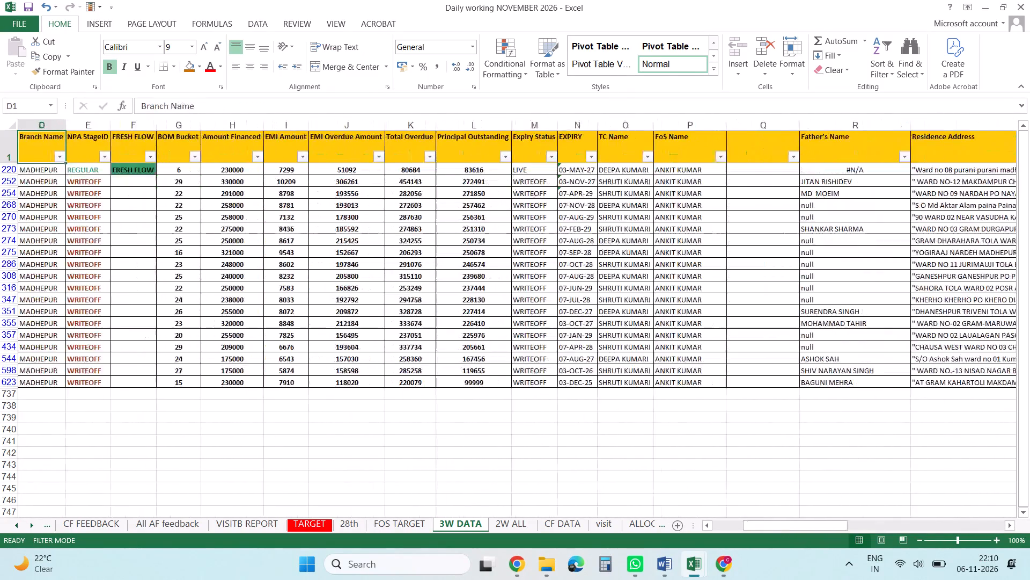
key(Down)
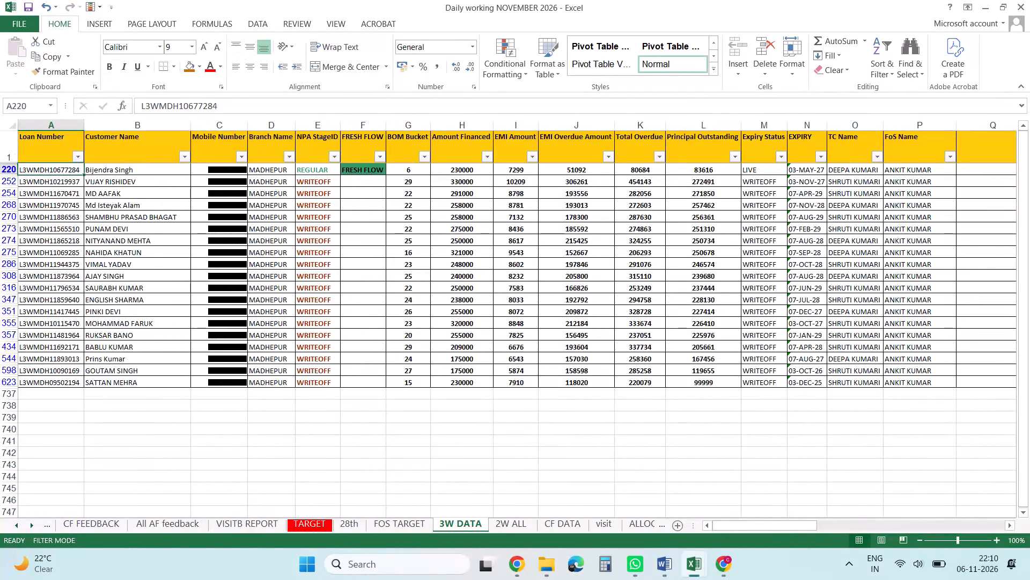
key(Left)
key(Up)
key(Down)
key(Down)
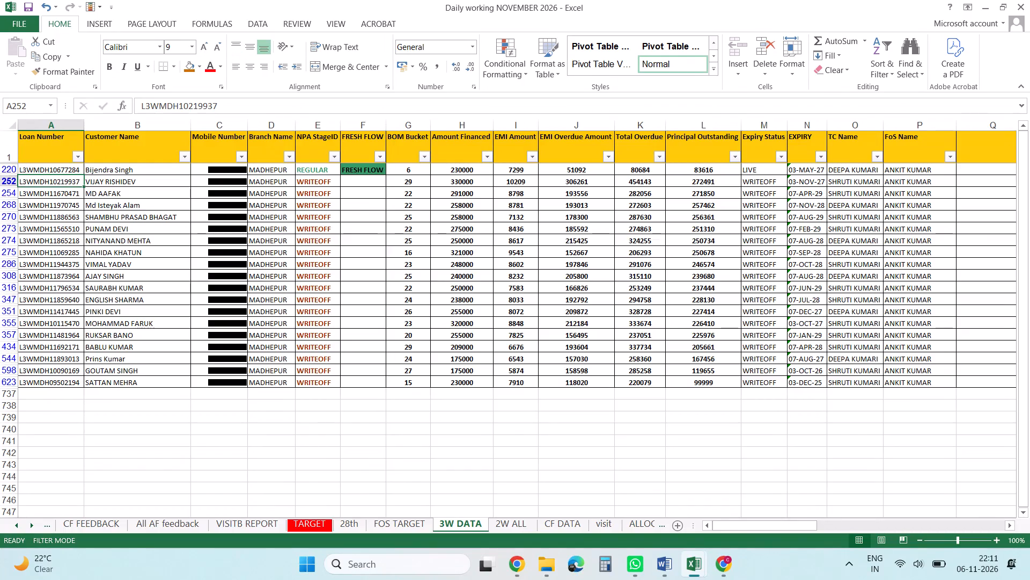
key(Up)
key(Up)
Skim the column headers from Customer Name out to Father's Name and back to Loan Number.
key(Right)
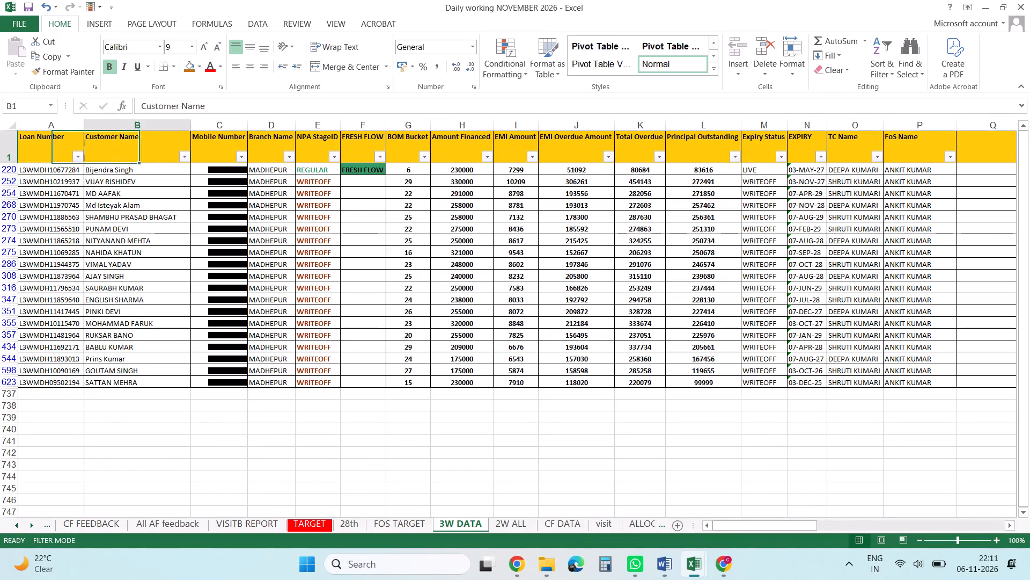
key(Right)
key(Right)
key(Right)
key(Right)
key(Right)
key(Right)
key(Right)
key(Right)
key(Right)
key(Right)
key(Right)
key(Right)
key(Right)
key(Right)
key(Right)
key(Right)
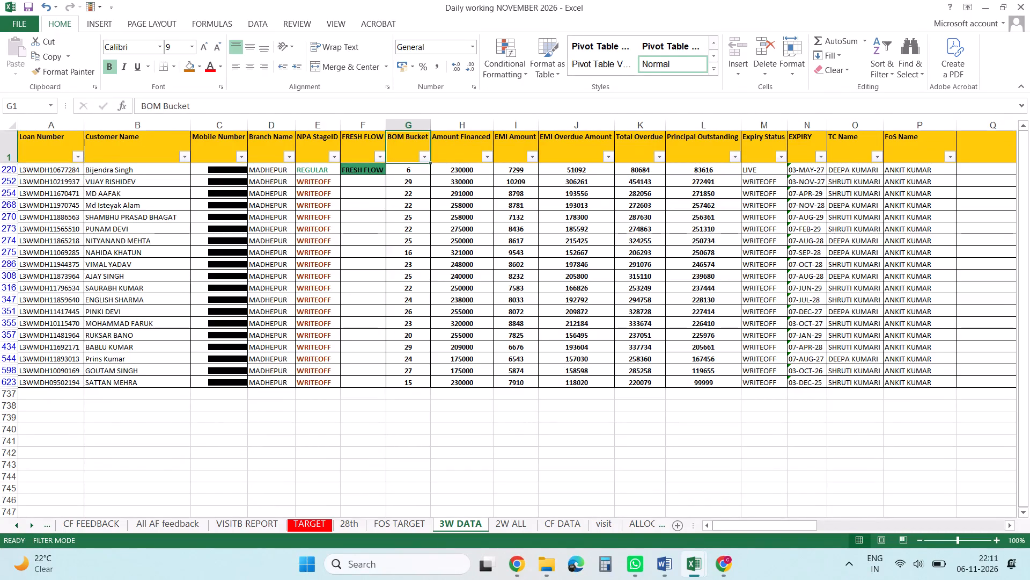
key(Left)
key(Left)
key(Left)
key(Left)
key(Left)
key(Left)
key(Left)
key(Left)
key(Left)
key(Left)
key(Left)
key(Left)
key(Left)
key(Left)
key(Left)
key(Left)
key(Left)
key(Left)
key(Left)
key(Left)
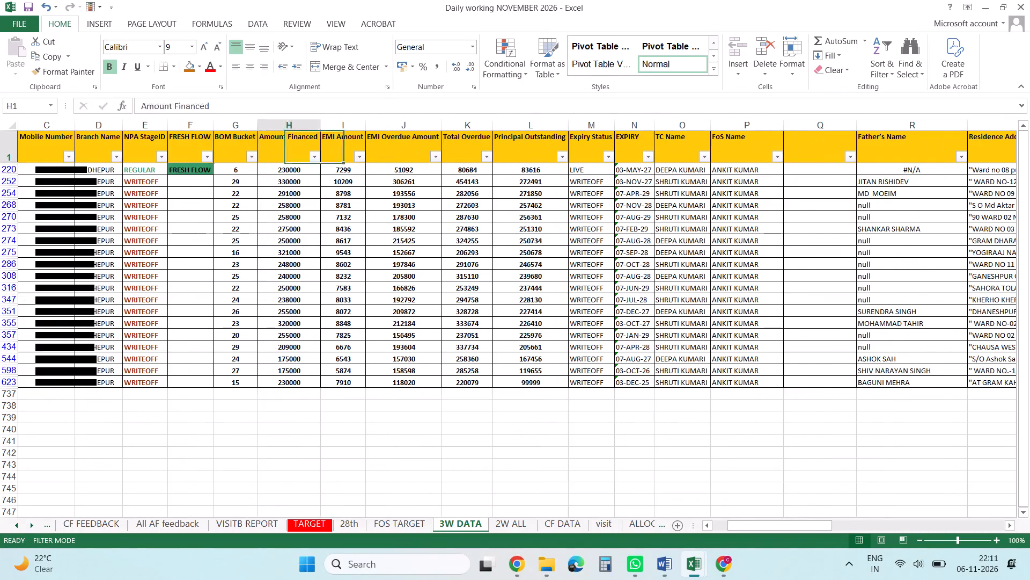
Review the column headers from Loan Number through BOM Bucket and Total Overdue to Expiry Status.
key(Right)
key(Right)
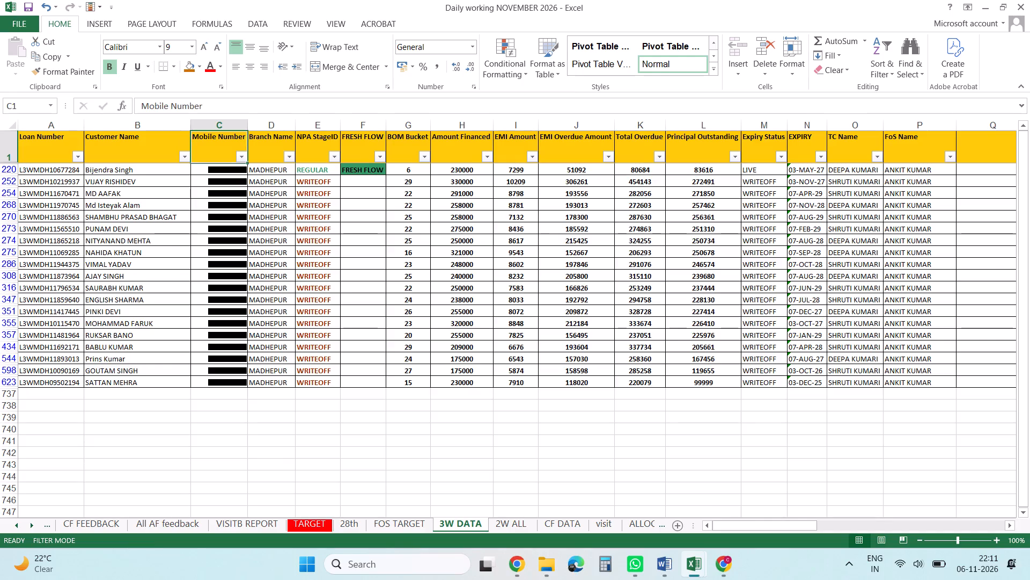
key(Right)
key(Right)
key(Right)
key(Right)
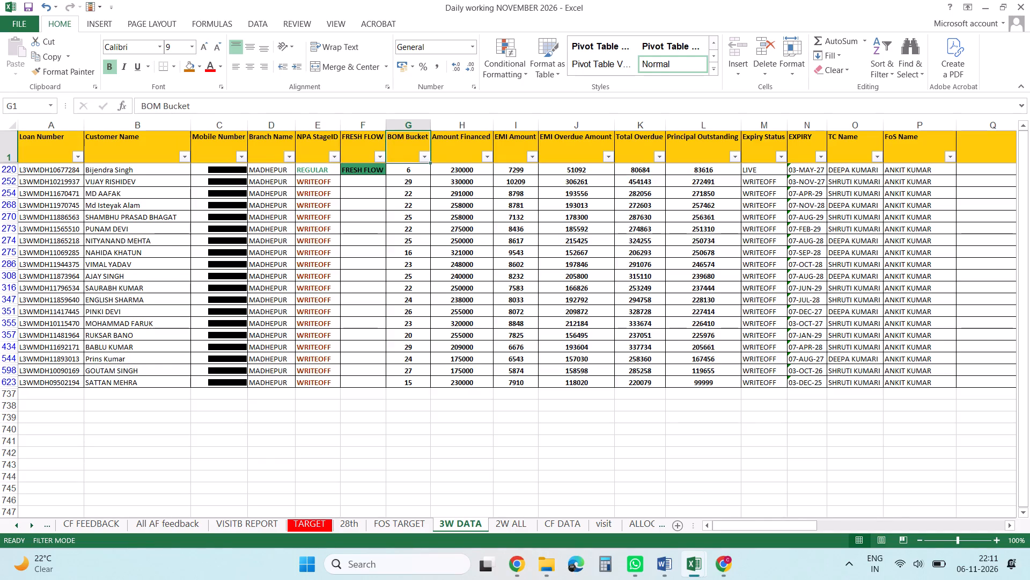
key(Right)
key(Right)
key(Right)
key(Right)
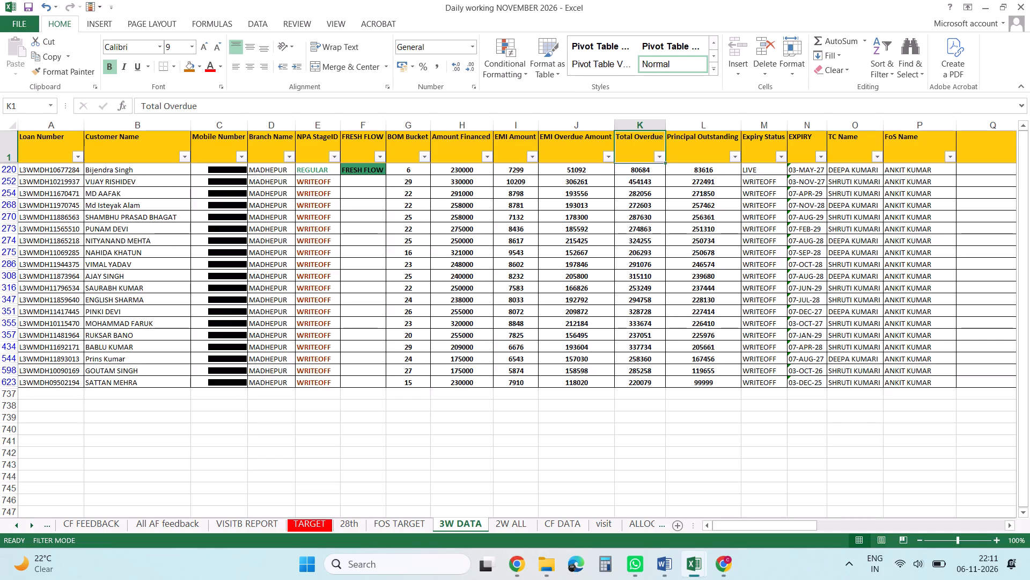
key(Right)
key(Right)
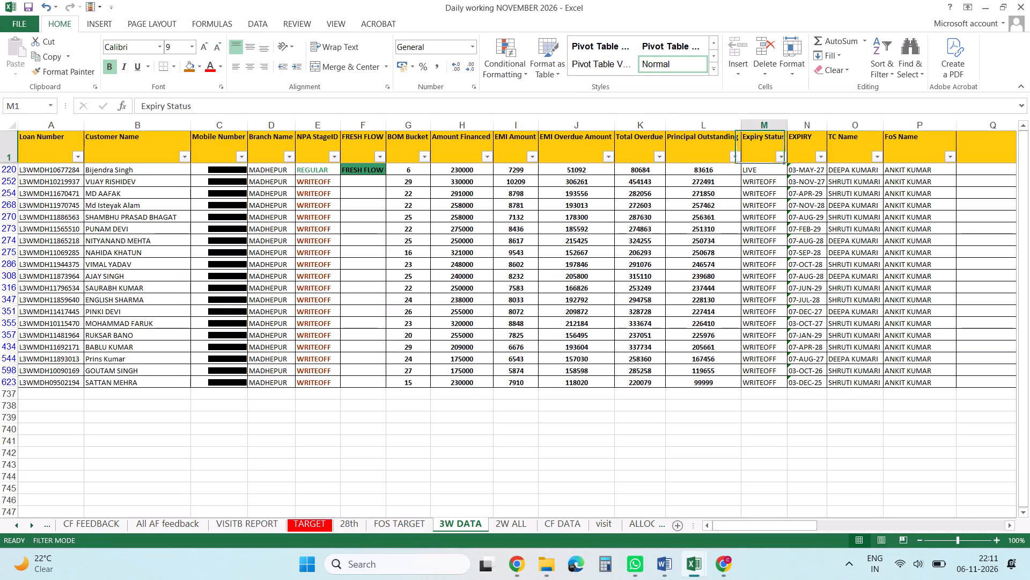
Check row 220's details from Expiry Status to Registration Number, returning to its Residence Address.
key(Down)
key(Right)
key(Right)
key(Right)
key(Right)
key(Right)
key(Right)
key(Right)
key(Right)
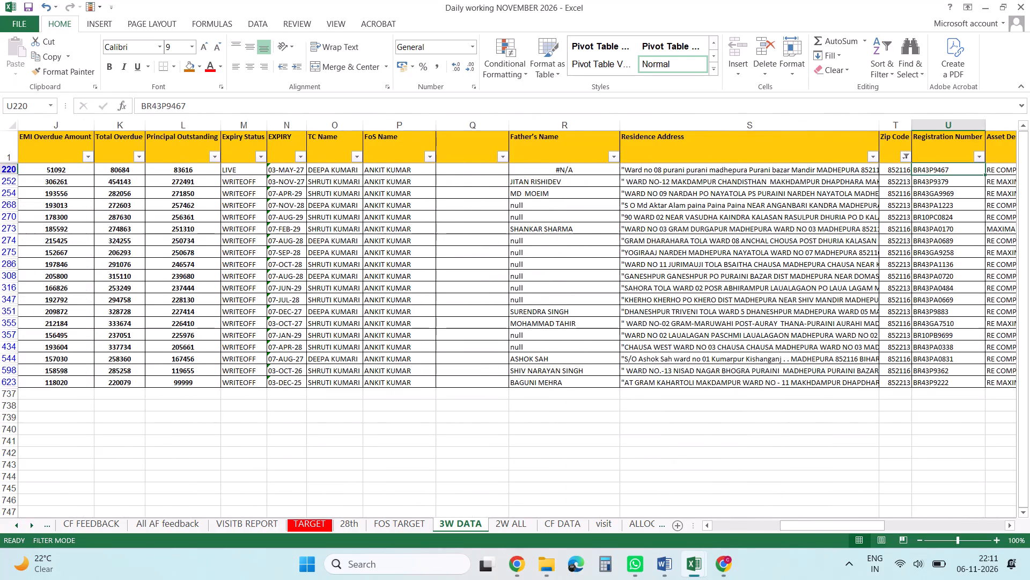
key(Left)
key(Left)
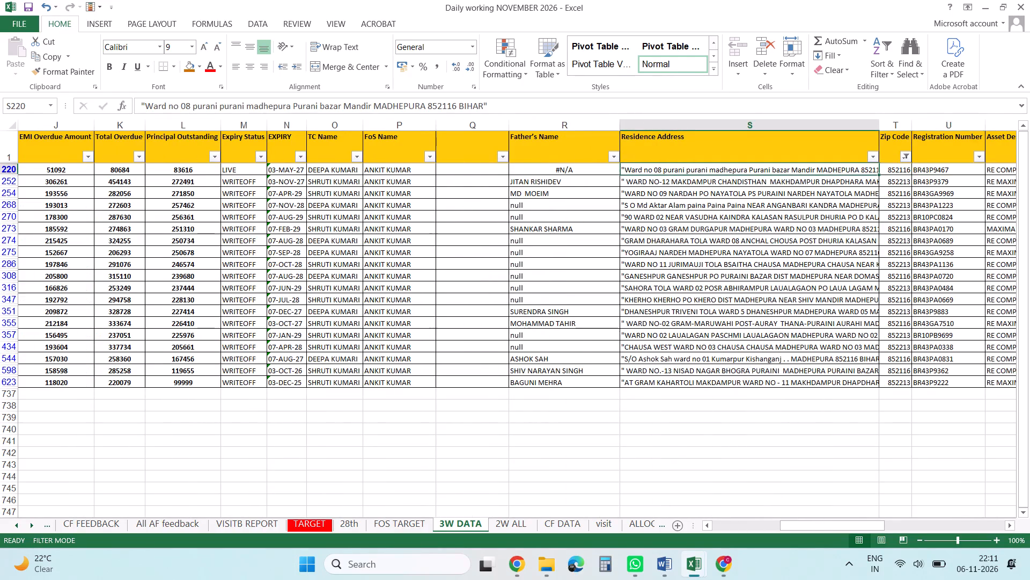
key(Right)
key(Right)
key(Left)
key(Left)
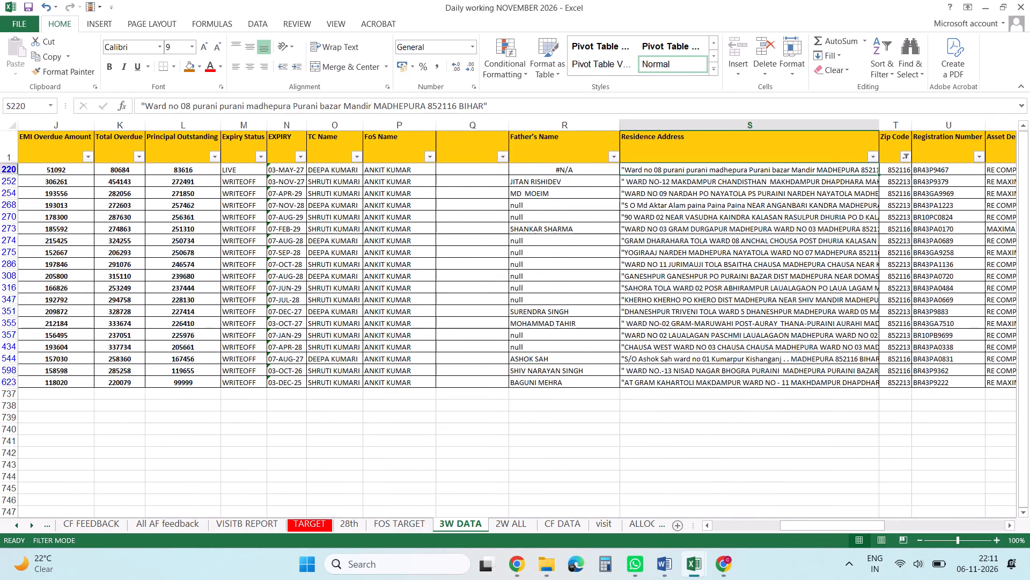
Examine row 220's details from Residence Address through the vehicle, reference and agency columns to PTP Amount.
key(Right)
key(Right)
key(Right)
key(Right)
key(Right)
key(Right)
key(Right)
key(Right)
key(Right)
key(Right)
key(Right)
key(Right)
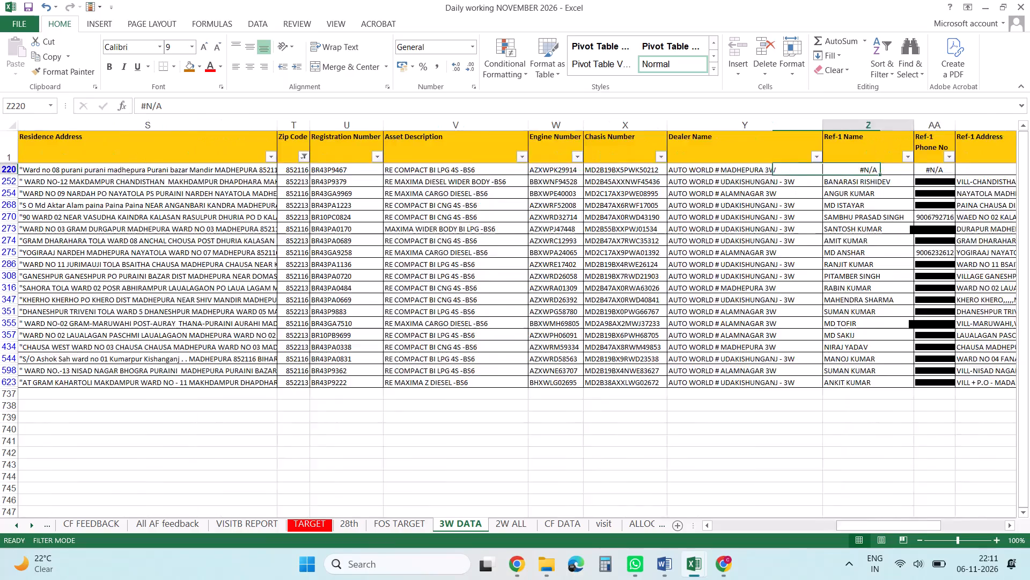
key(Right)
key(Right)
key(Right)
key(Right)
key(Right)
key(Right)
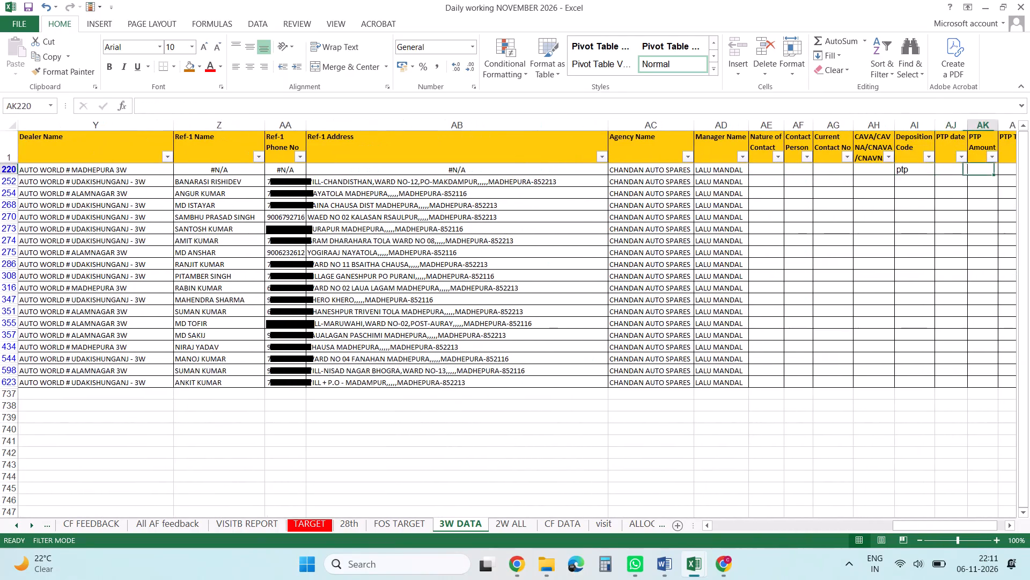
Copy the header row and all filtered 3W DATA records down to row 623, across every column from Loan Number to X.
key(Right)
key(Right)
key(Down)
key(ctrl+Down)
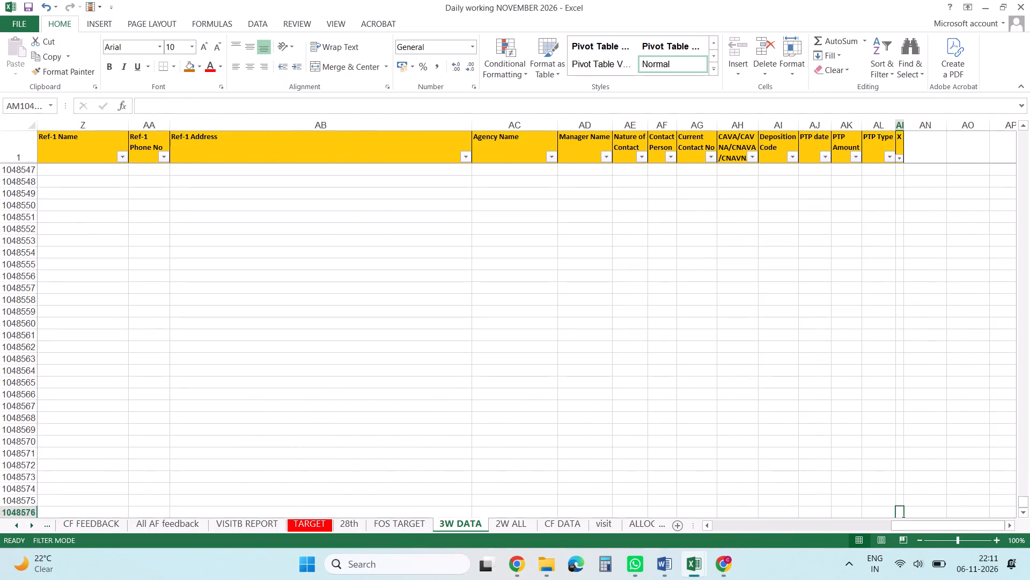
key(ctrl+Up)
key(Up)
key(Down)
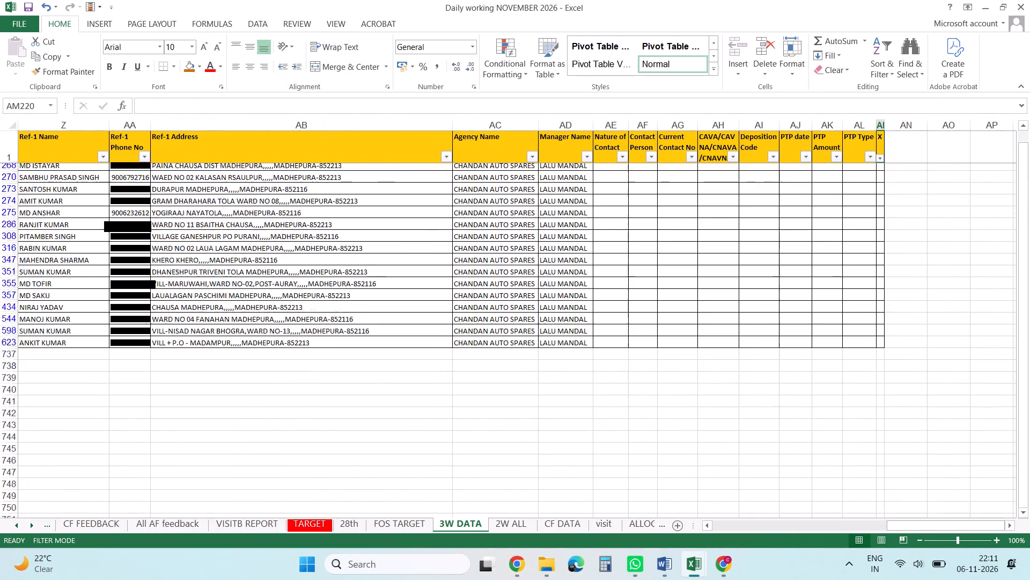
key(Down)
key(Down)
key(Down)
key(Down)
key(Down)
key(Down)
key(Down)
key(Down)
key(Down)
key(Down)
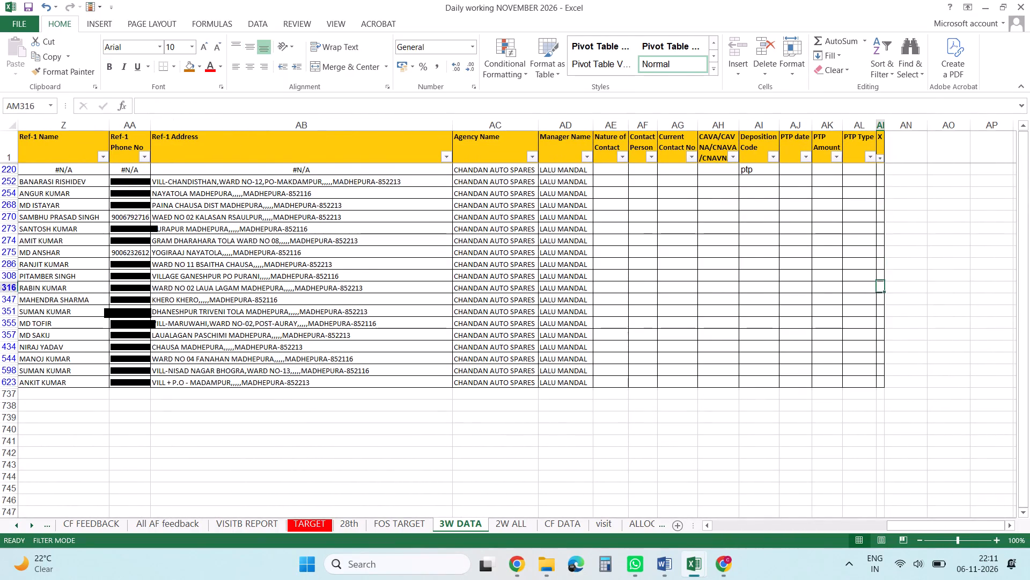
key(Down)
key(Down)
key(Down)
key(Down)
key(Down)
key(Down)
key(Down)
key(Down)
key(Down)
key(Up)
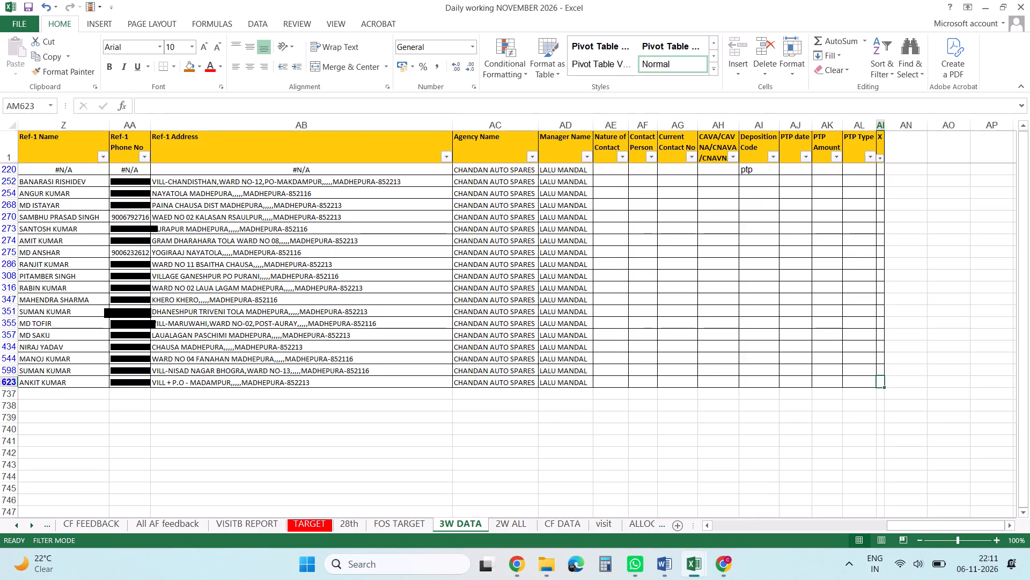
key(ctrl+shift+Left)
key(ctrl+shift+Left)
key(ctrl+shift+Left)
key(ctrl+shift+Left)
key(ctrl+shift+Left)
key(ctrl+shift+Left)
key(ctrl+shift+Left)
key(ctrl+shift+Left)
key(ctrl+shift+Left)
key(ctrl+shift+Left)
key(ctrl+shift+Left)
key(ctrl+shift+Left)
key(ctrl+shift+Left)
key(ctrl+shift+Left)
key(ctrl+shift+Left)
key(ctrl+shift+Left)
key(ctrl+shift+Left)
key(ctrl+shift+Left)
key(ctrl+shift+Left)
key(ctrl+shift+Left)
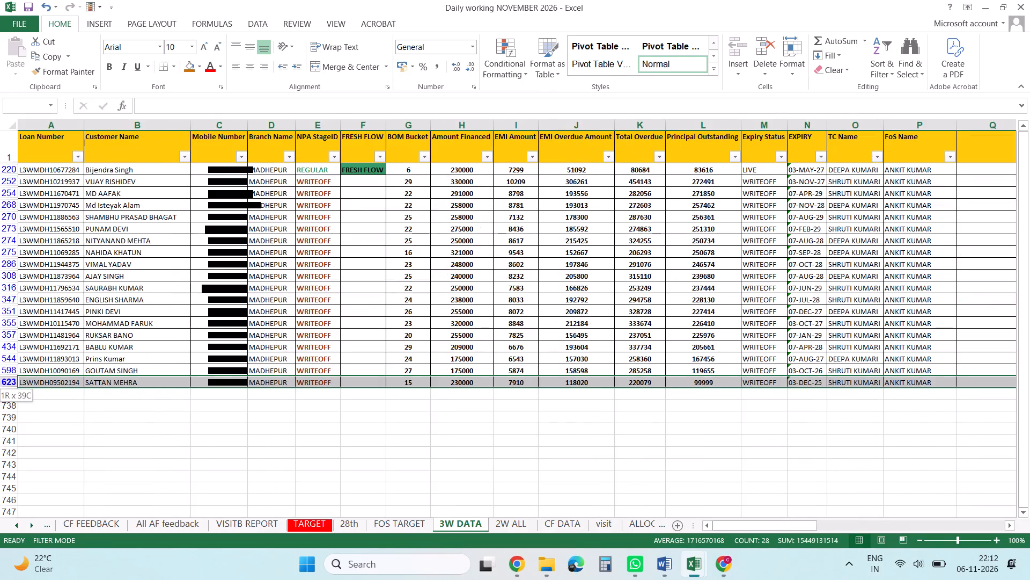
key(ctrl+shift+Up)
key(ctrl+shift+Up)
key(ctrl+shift+Up)
key(ctrl+shift+Up)
key(ctrl+shift+Up)
key(ctrl+shift+Up)
key(ctrl+shift+Up)
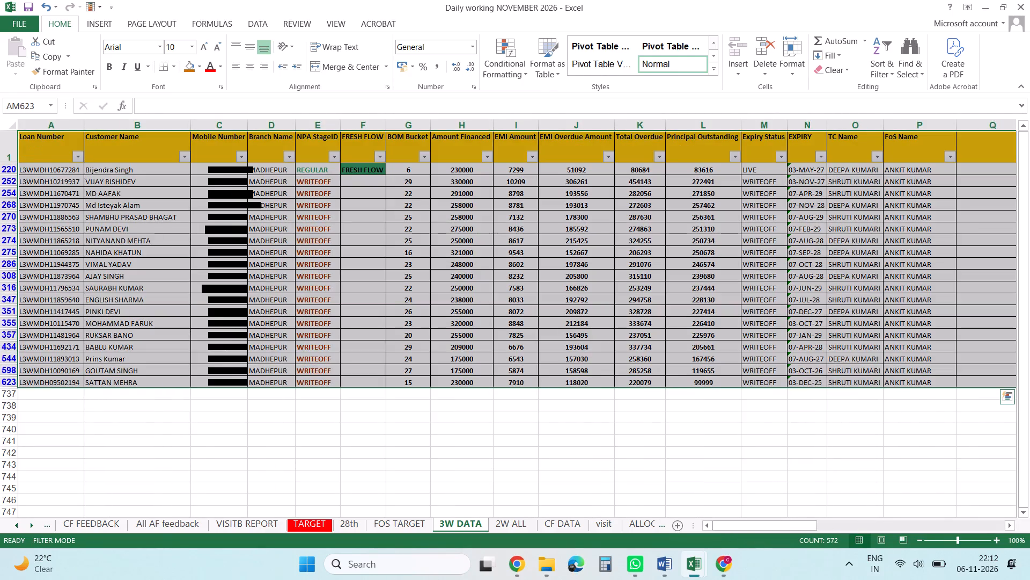
key(ctrl+c)
key(ctrl+c)
key(ctrl+c)
key(ctrl+c)
key(ctrl+c)
key(ctrl+c)
key(ctrl+c)
key(ctrl+c)
key(ctrl+c)
key(ctrl+c)
key(ctrl+c)
key(ctrl+c)
key(ctrl+c)
key(ctrl+c)
key(ctrl+c)
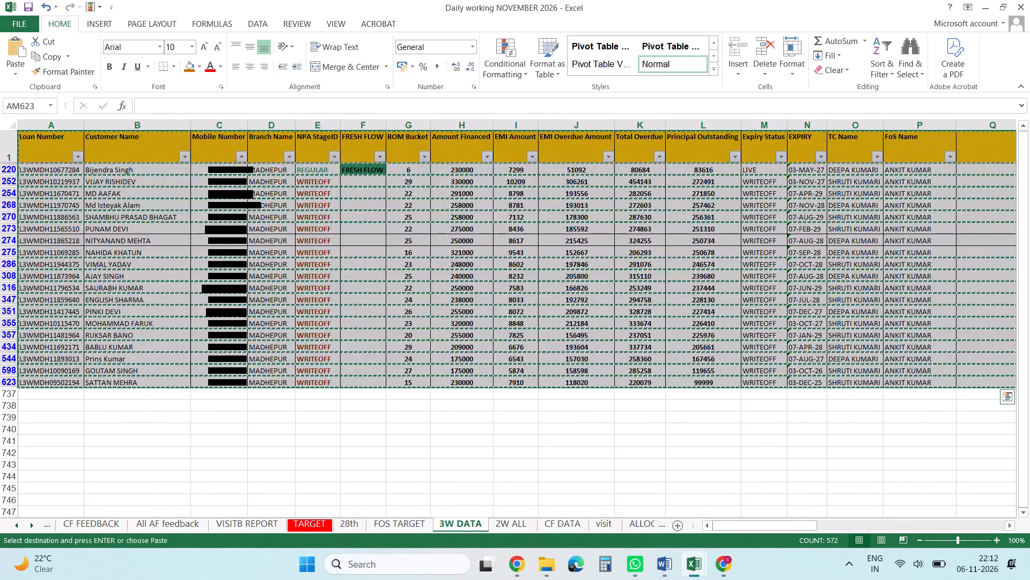
Create a blank workbook and paste the copied records into Sheet1 starting at cell A1.
key(ctrl+n)
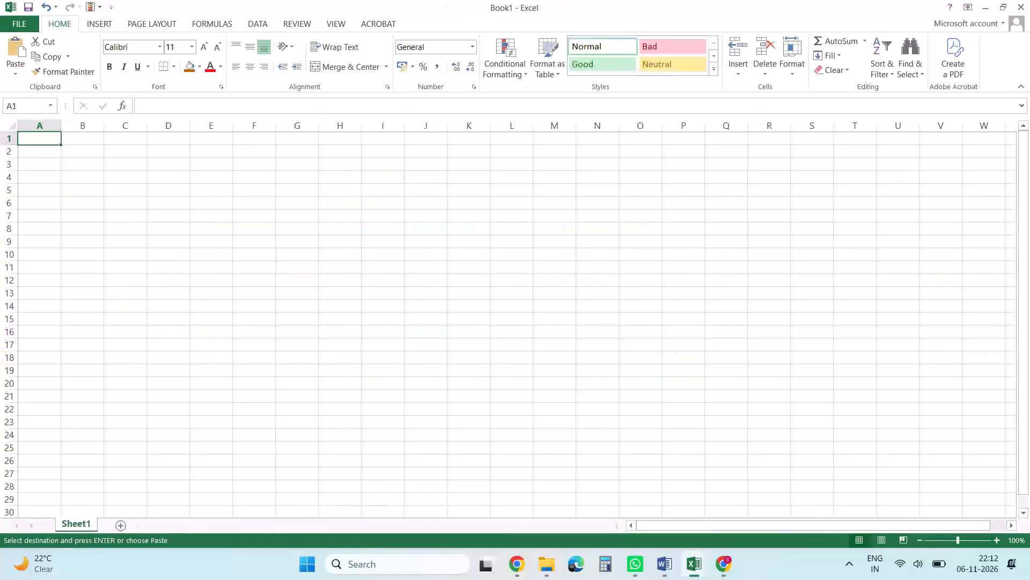
key(ctrl+v)
click(337, 203)
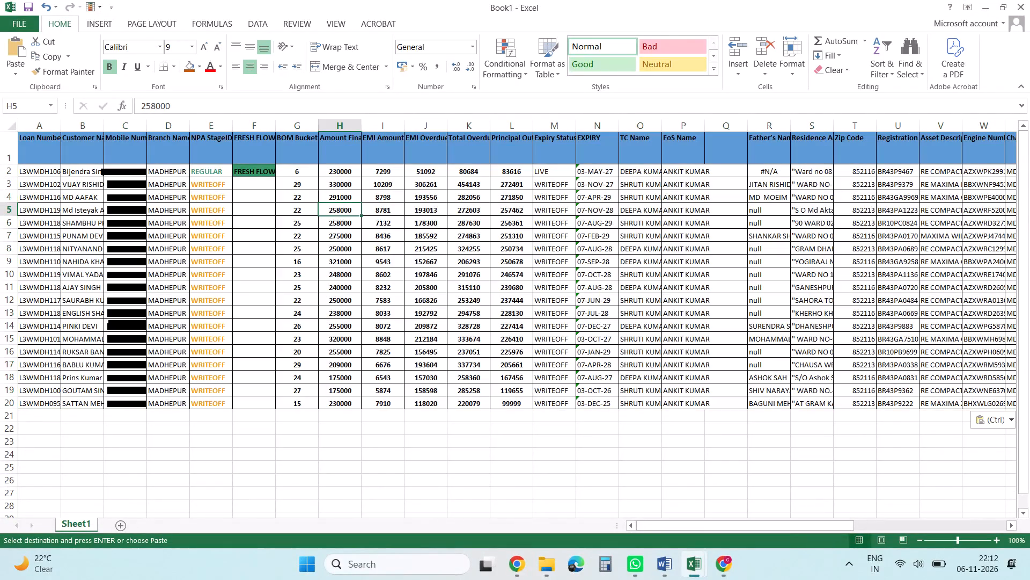
AutoFit the width of every column on Sheet1 to its contents.
click(9, 125)
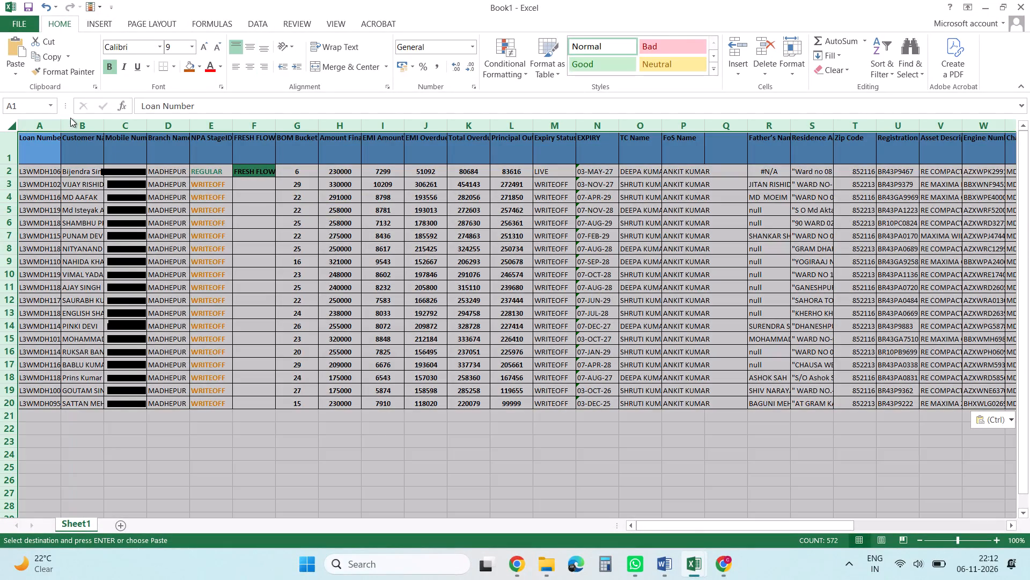
double_click(61, 125)
click(268, 270)
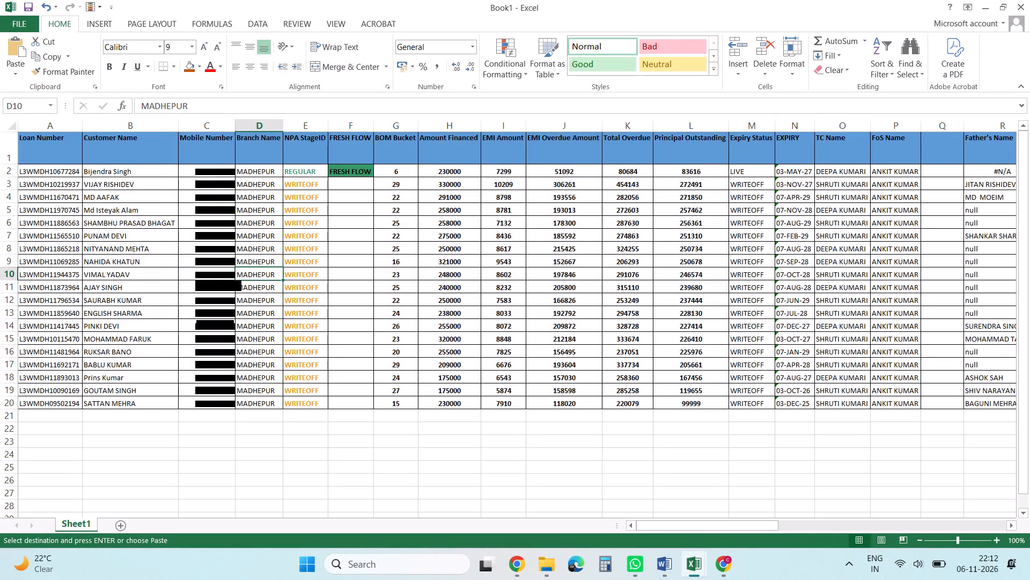
Save the workbook in NOVEMBER MONTH 2026's LALU SIR CASE folder, named with the assigned field officer's name followed by 3W DATA.
key(ctrl+s)
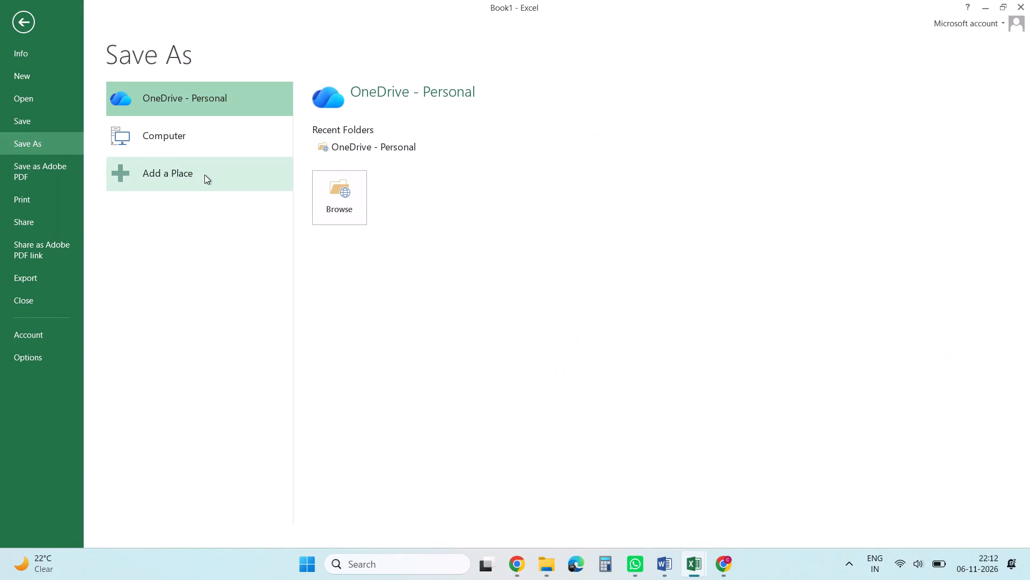
click(188, 144)
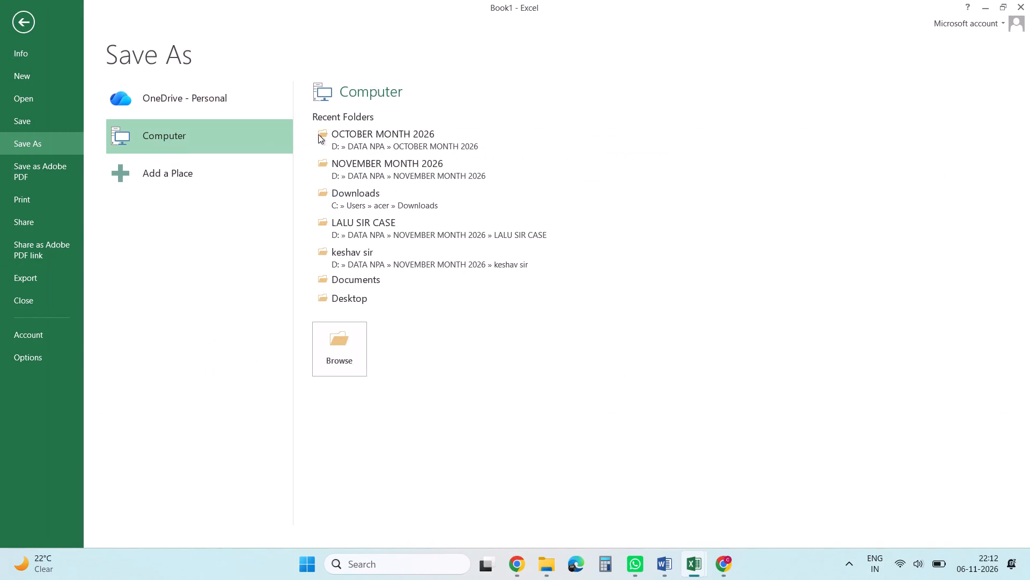
click(371, 168)
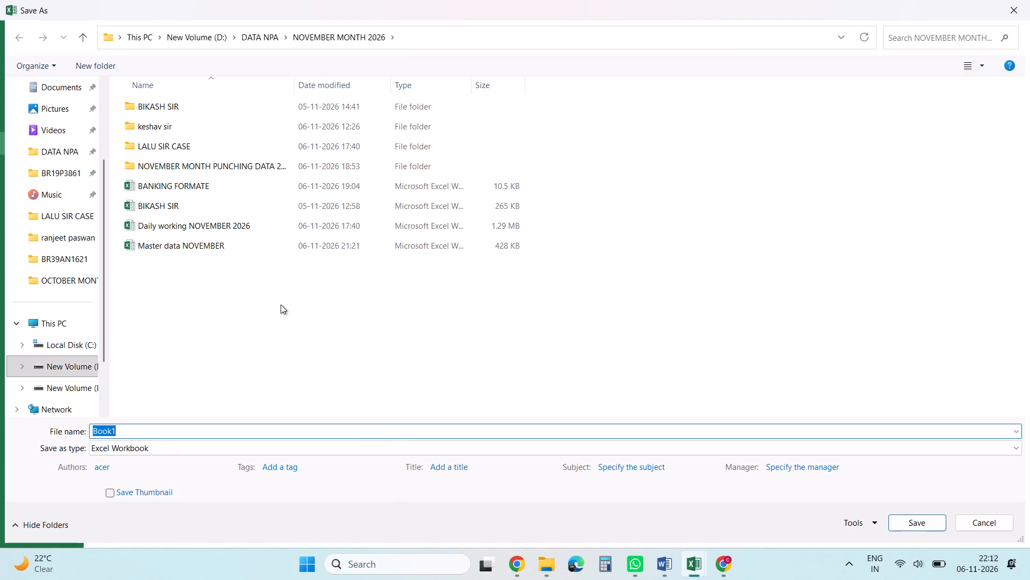
double_click(209, 139)
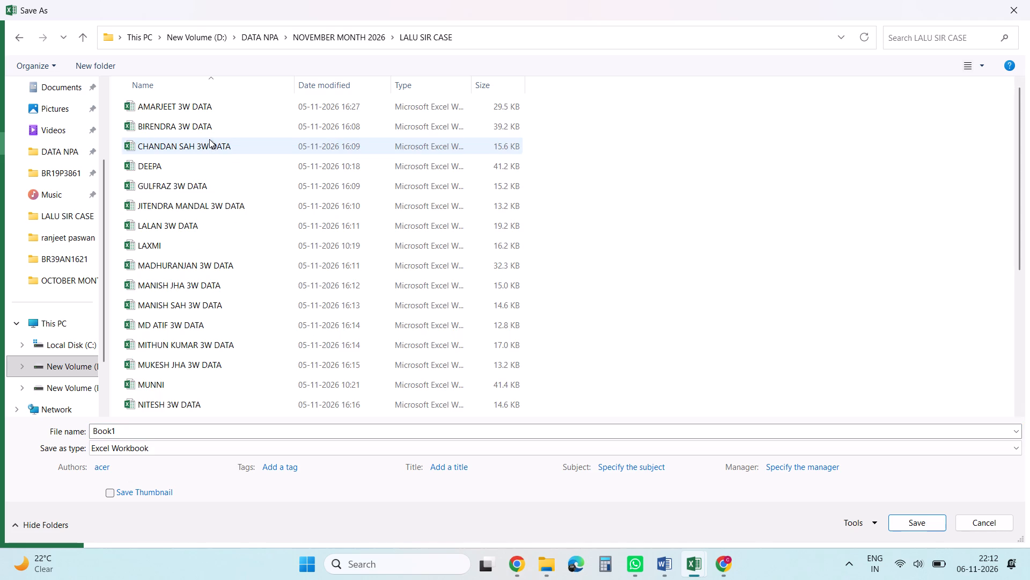
click(159, 430)
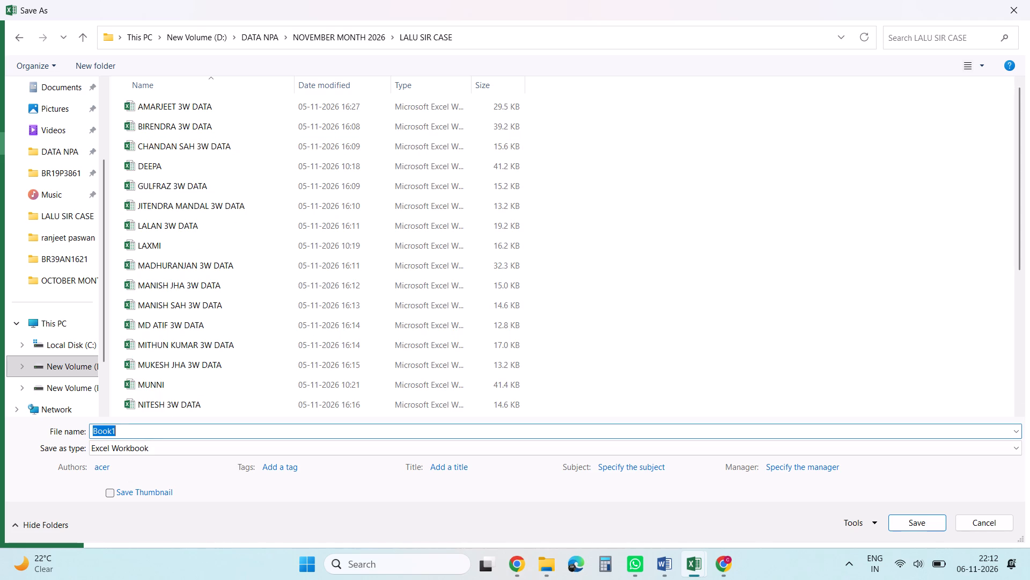
key(BackSpace)
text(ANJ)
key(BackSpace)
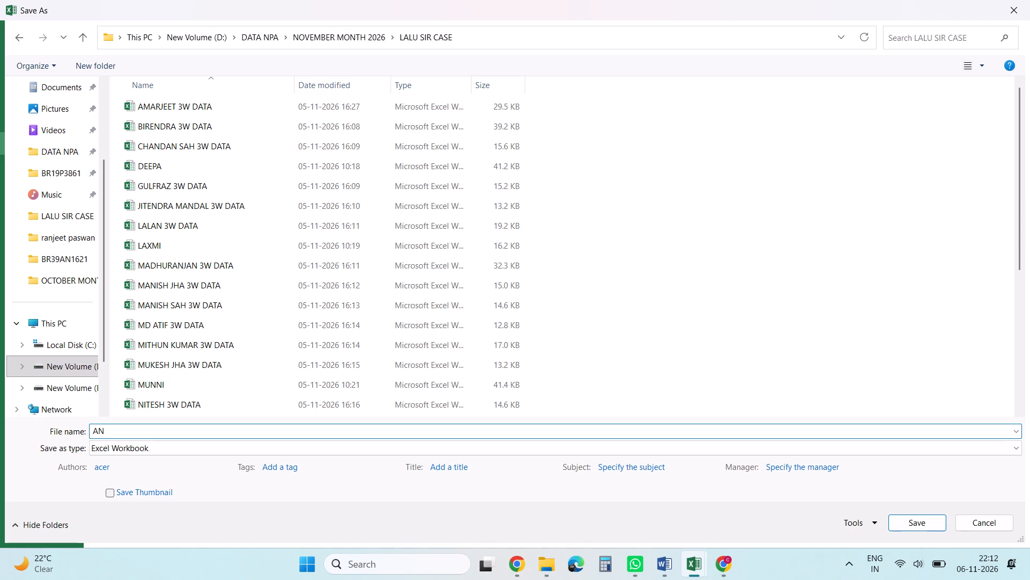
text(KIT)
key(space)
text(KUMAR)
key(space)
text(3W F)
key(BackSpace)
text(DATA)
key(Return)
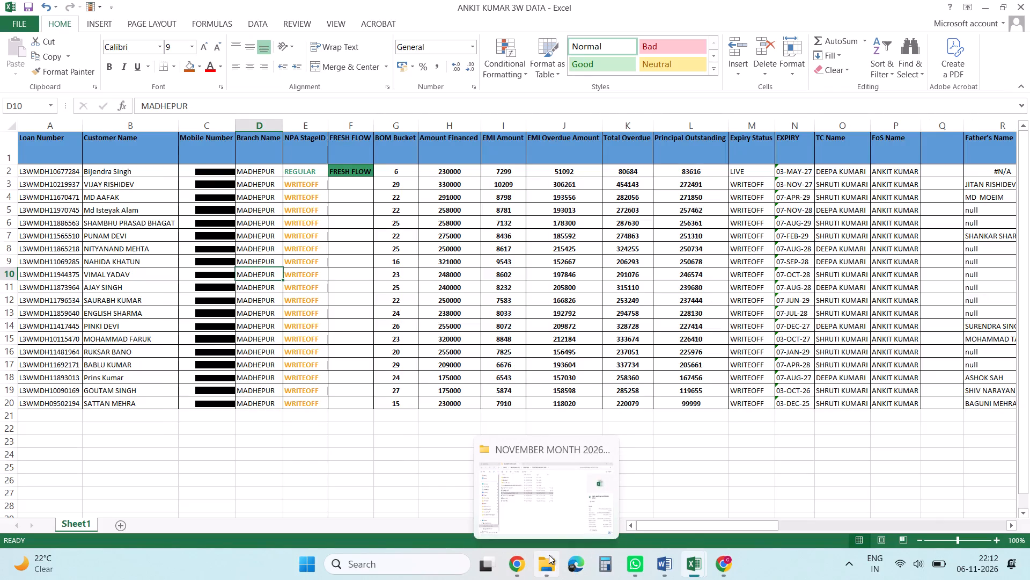
Switch to File Explorer and open the NOVEMBER MONTH PUNCHING DATA 2026 folder inside NOVEMBER MONTH 2026.
click(550, 514)
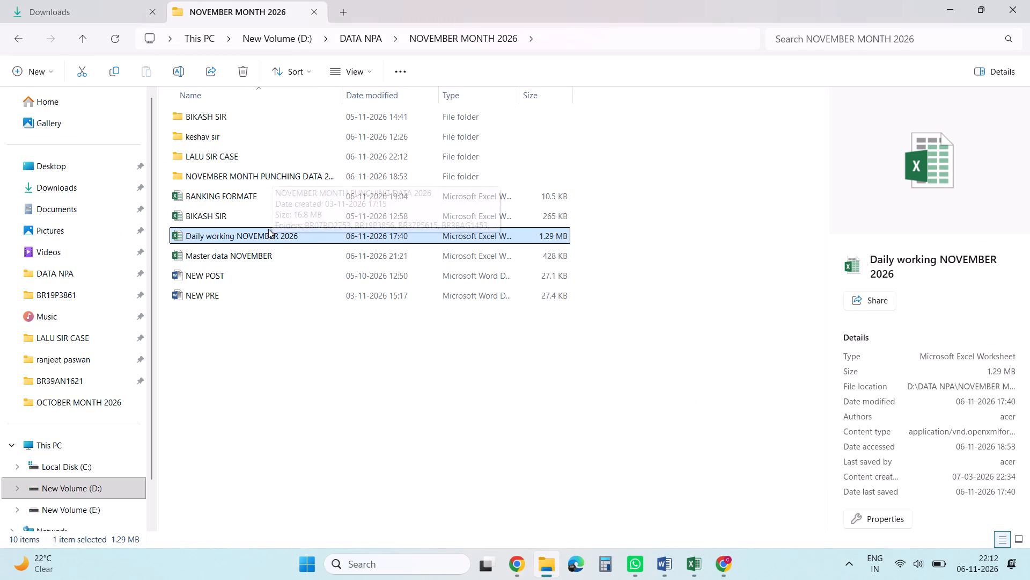
double_click(260, 183)
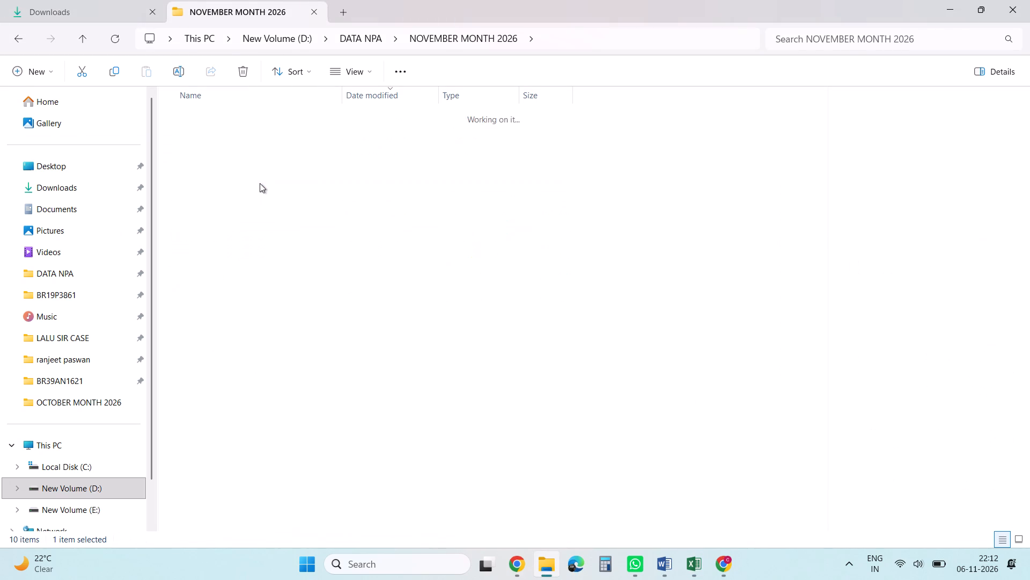
Return to the NOVEMBER MONTH 2026 folder and open its LALU SIR CASE folder.
click(84, 43)
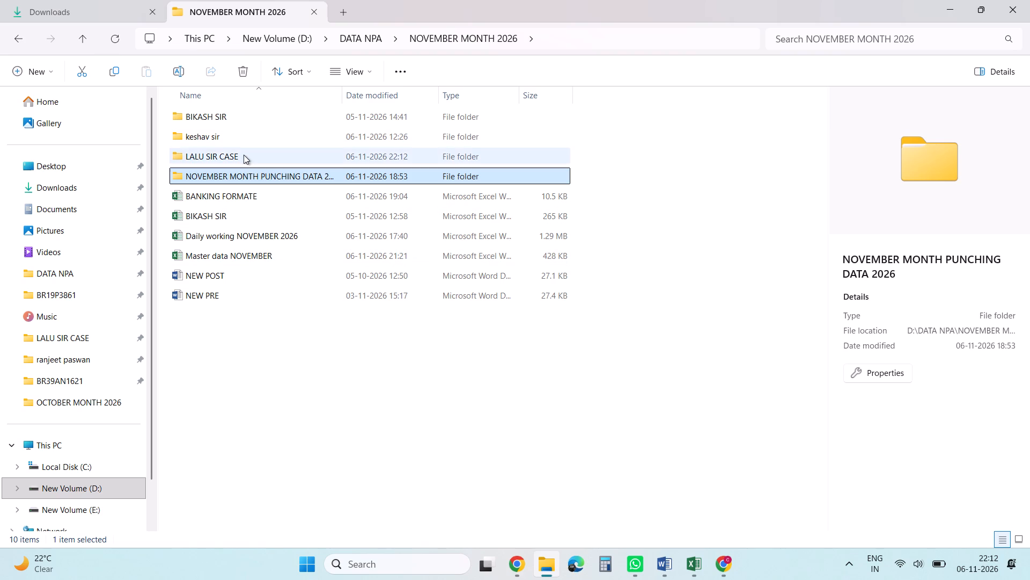
click(82, 39)
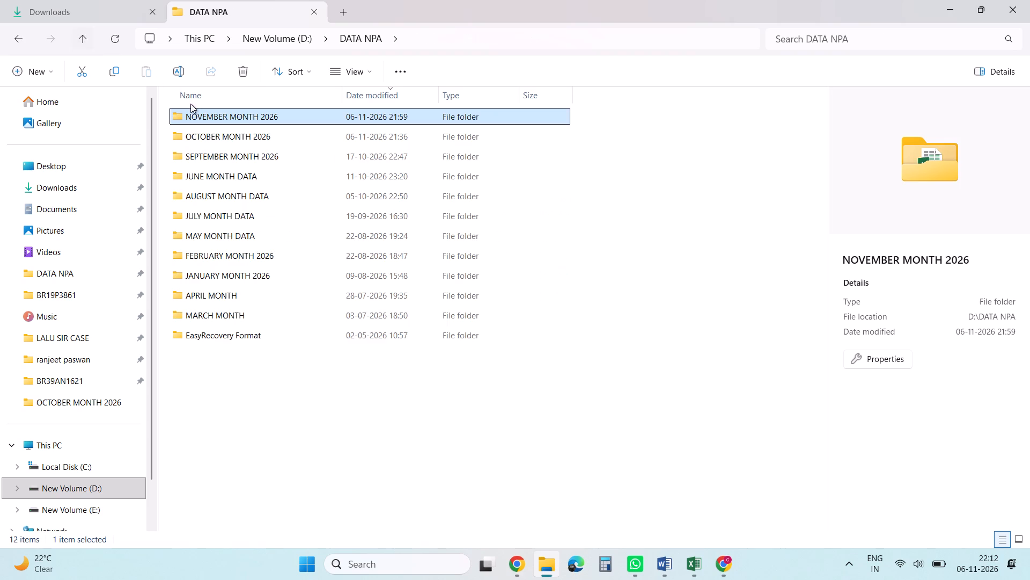
double_click(232, 120)
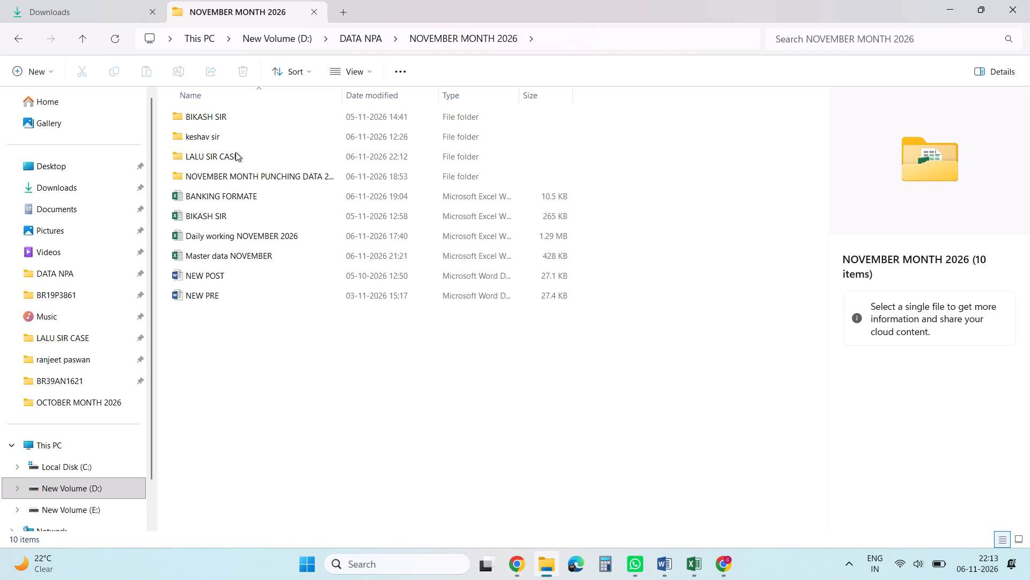
double_click(240, 155)
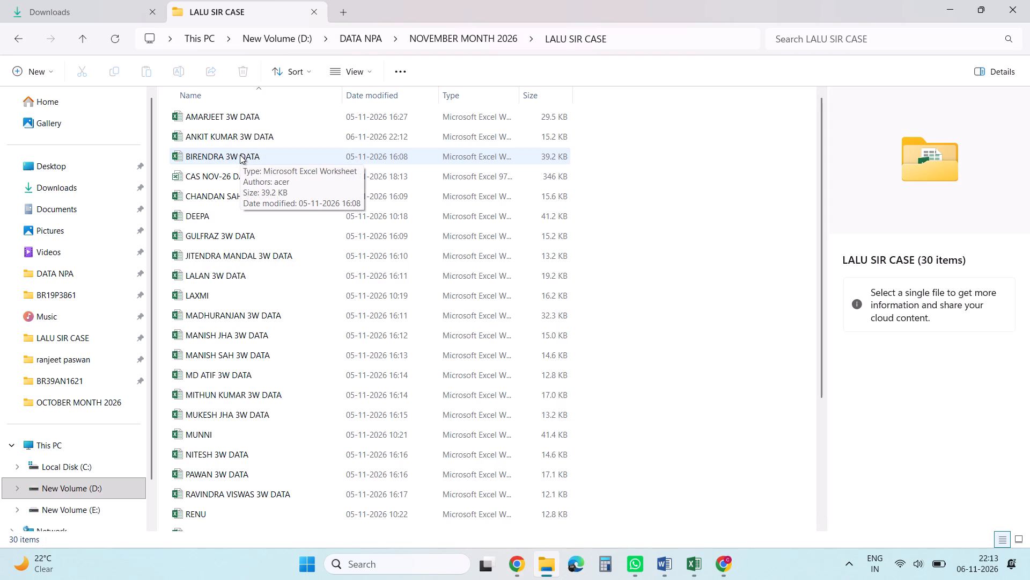
Copy the assigned field officer's newly saved 3W DATA workbook from the LALU SIR CASE folder.
scroll(250, 327, down, 6)
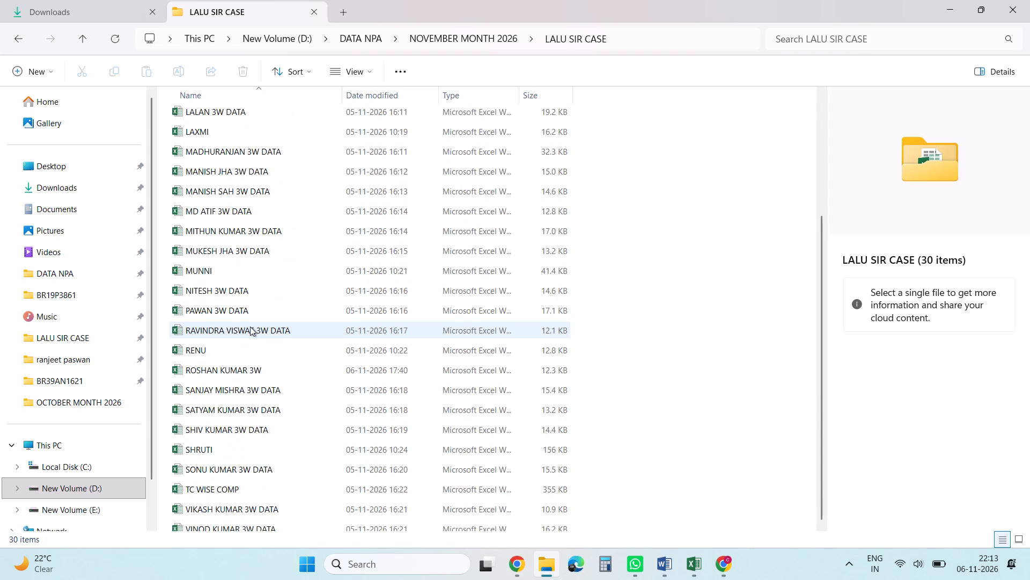
scroll(250, 327, down, 2)
scroll(250, 327, up, 6)
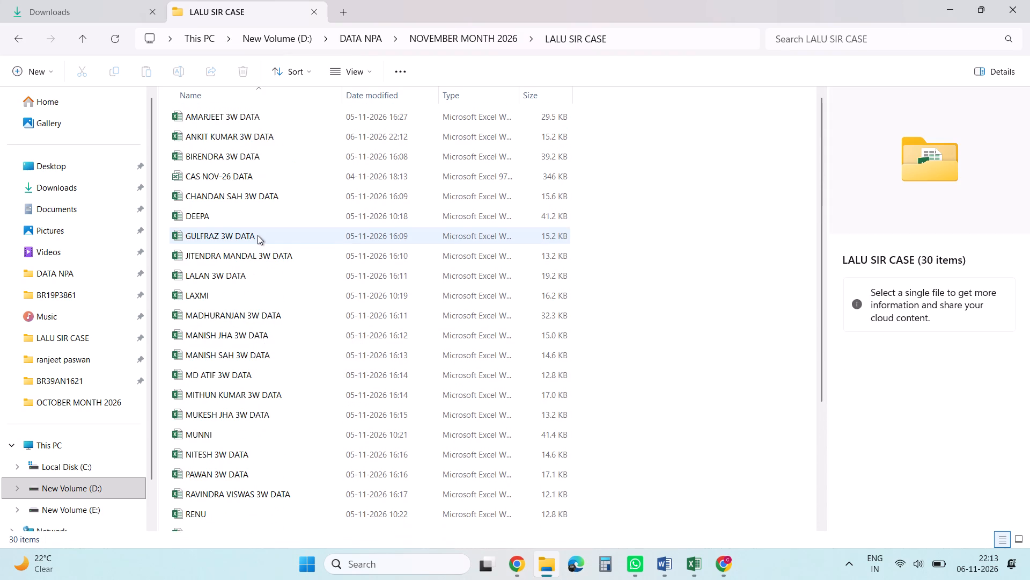
click(259, 140)
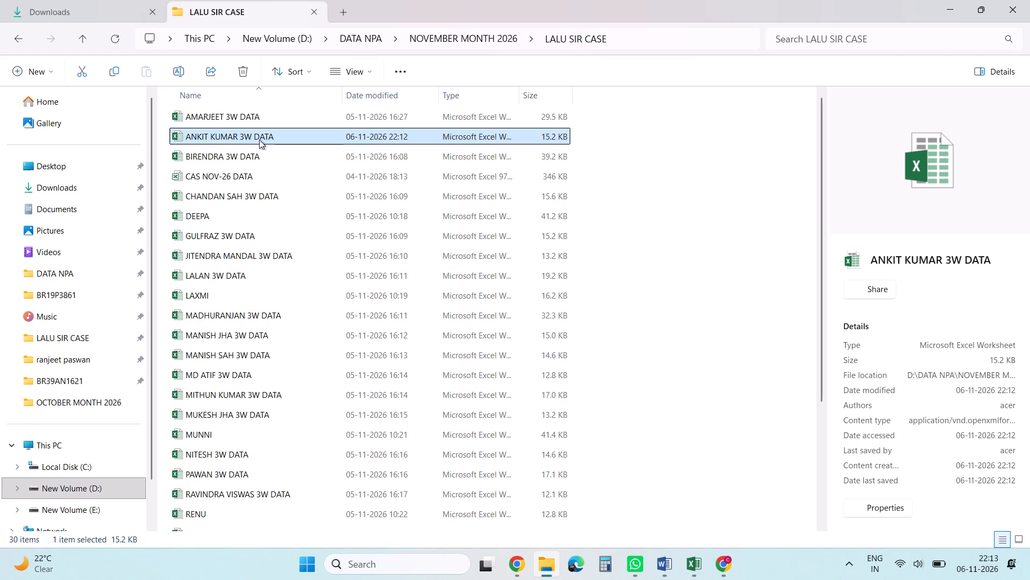
key(ctrl+c)
key(ctrl+c)
key(ctrl+c)
key(ctrl+c)
key(ctrl+c)
key(ctrl+c)
key(ctrl+c)
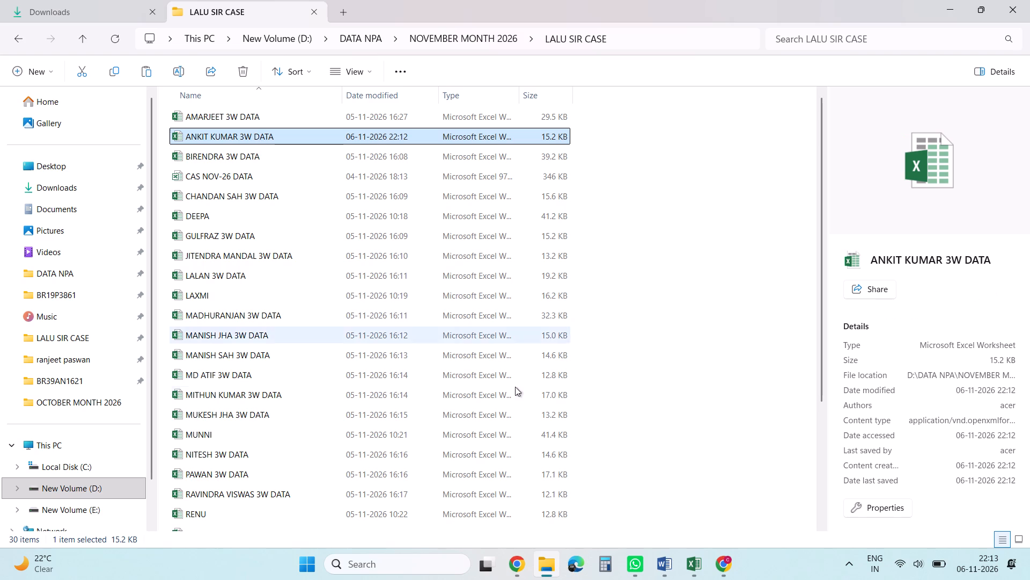
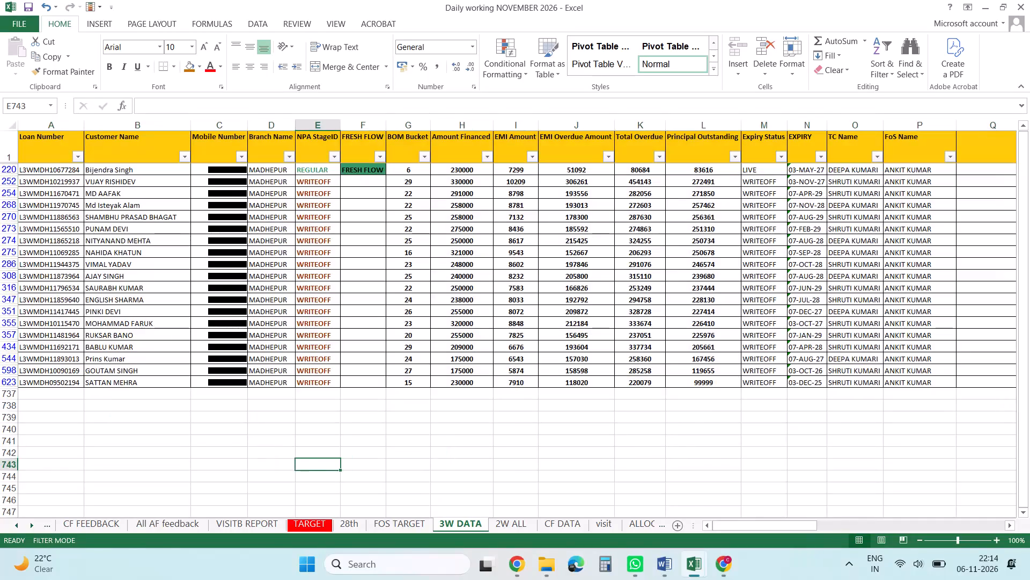
Save the Daily working NOVEMBER 2026 workbook with its 3W DATA sheet still filtered.
click(337, 332)
key(ctrl+s)
key(ctrl+s)
key(ctrl+s)
key(ctrl+s)
key(ctrl+s)
key(ctrl+s)
key(ctrl+s)
key(ctrl+s)
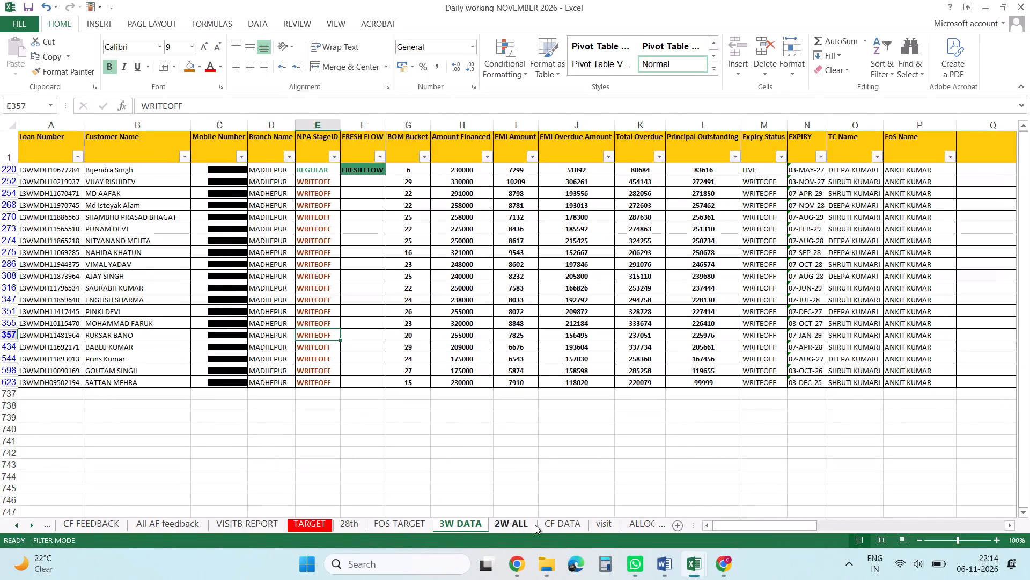
Look at the CF DATA sheet and bring up the 2W ALL sheet's loan records.
click(550, 524)
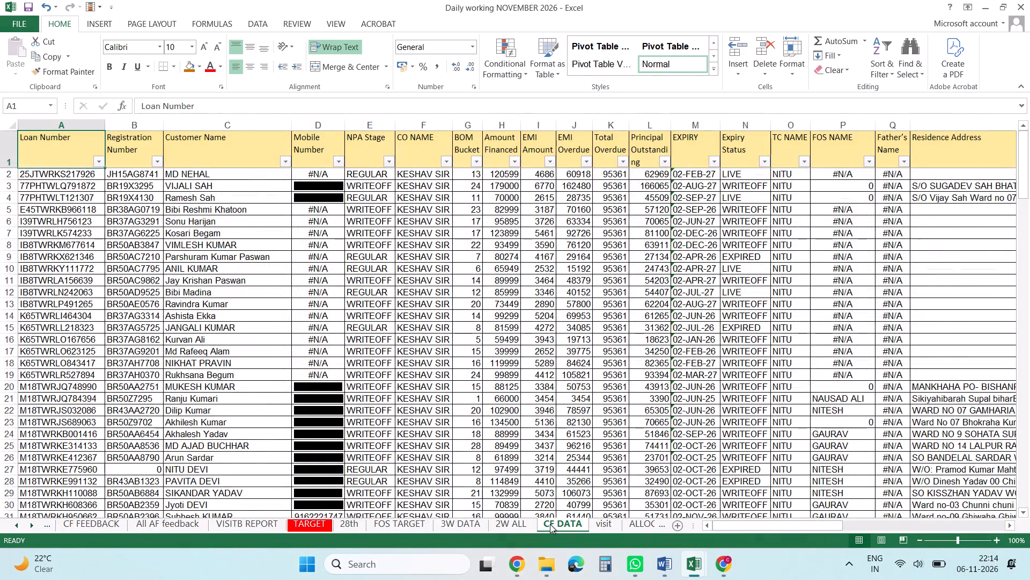
click(500, 532)
click(505, 266)
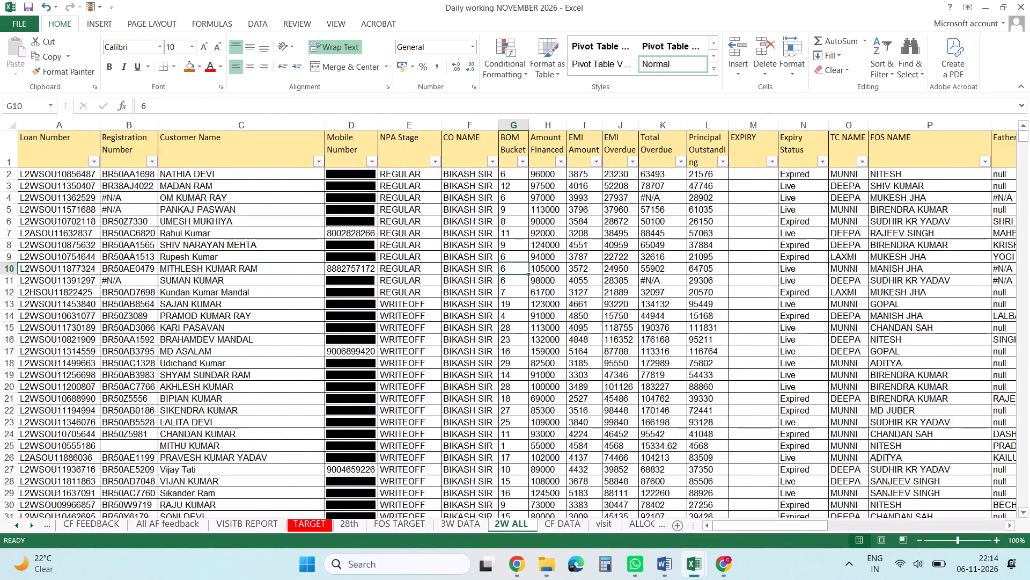
Remove and reapply the header-row filters on the 2W ALL sheet.
click(468, 156)
key(ctrl+shift+l)
key(ctrl+shift+l)
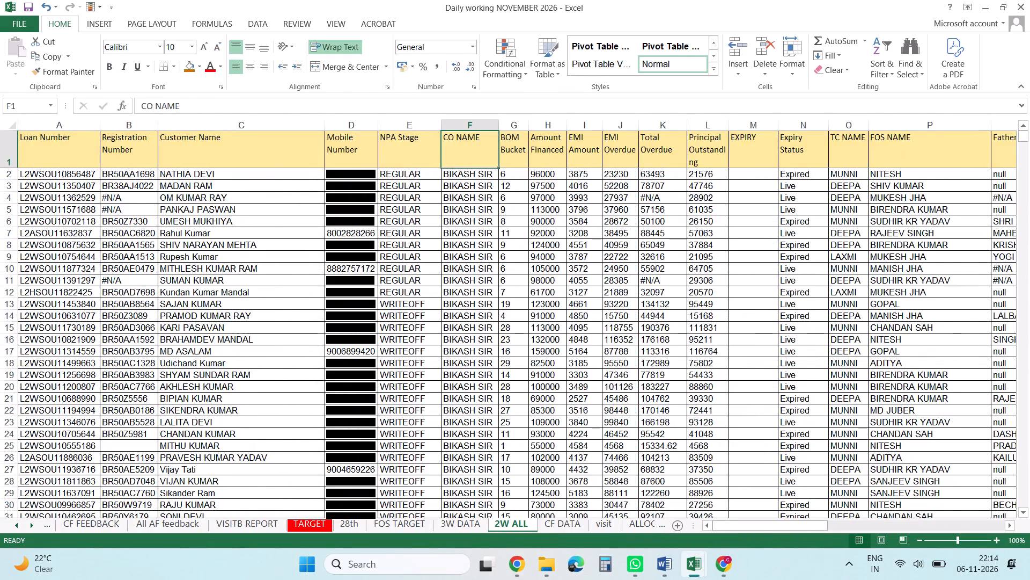
Look through the 2W ALL column headings from Loan Number across to Ref-2 Contact.
key(ctrl+Left)
key(ctrl+Left)
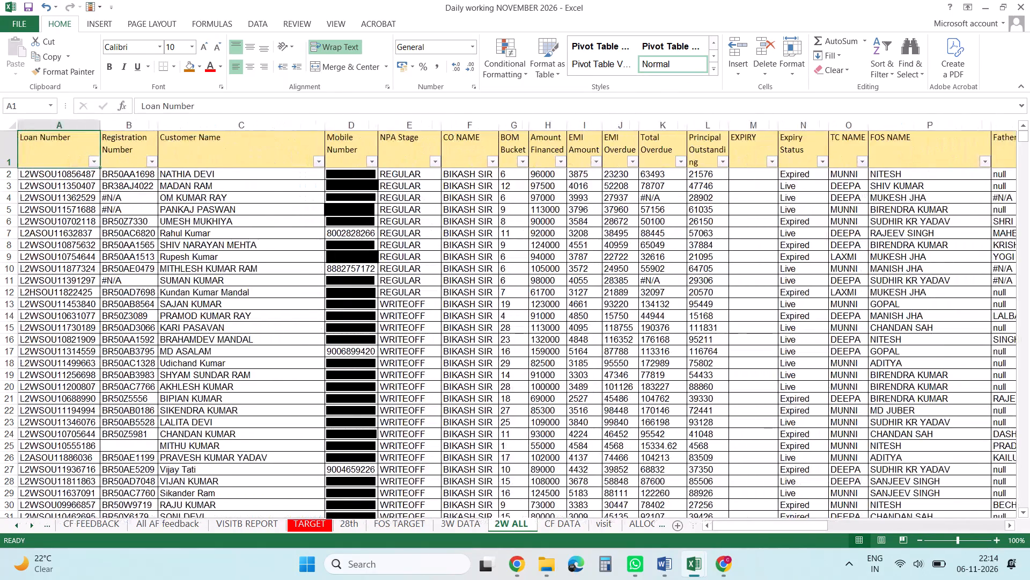
key(Right)
key(Right)
key(Right)
key(Right)
key(Right)
key(Right)
key(Right)
key(Right)
key(Right)
key(Right)
key(Right)
key(Right)
key(Right)
key(Right)
key(Right)
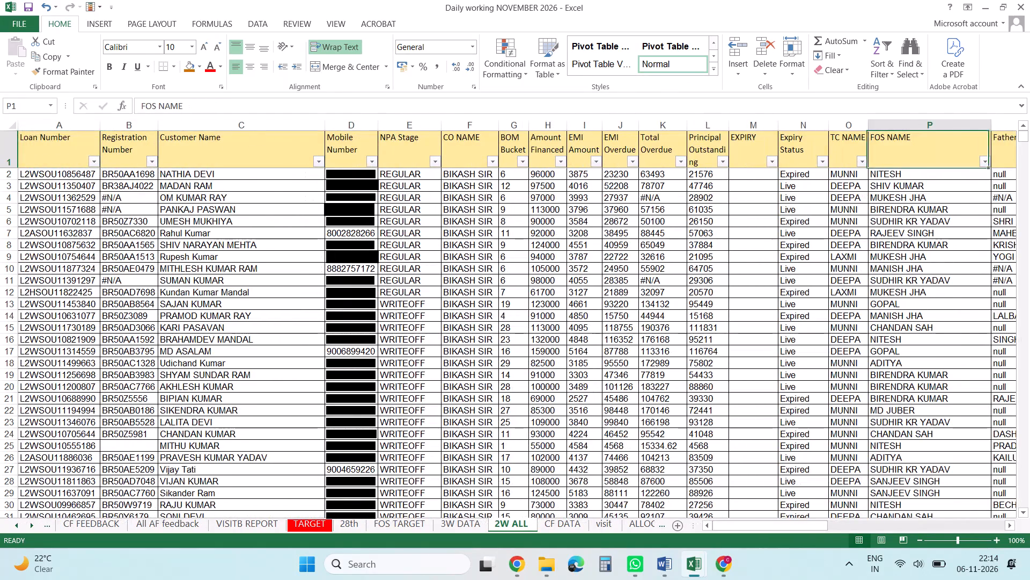
key(Right)
key(Right)
key(Right)
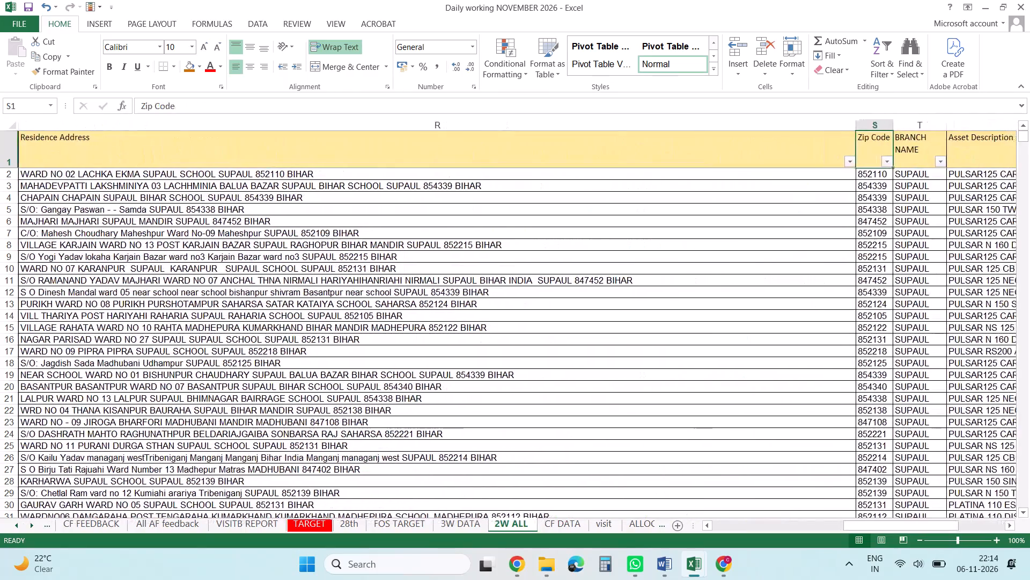
key(Right)
key(Right)
key(Right)
key(Right)
key(Right)
key(Right)
key(Right)
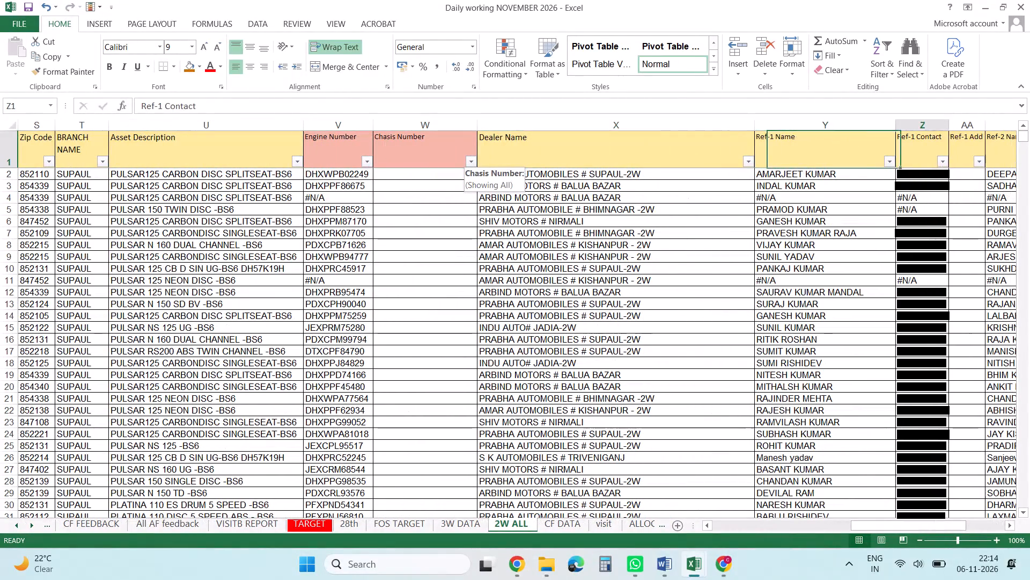
key(Right)
key(Right)
key(Right)
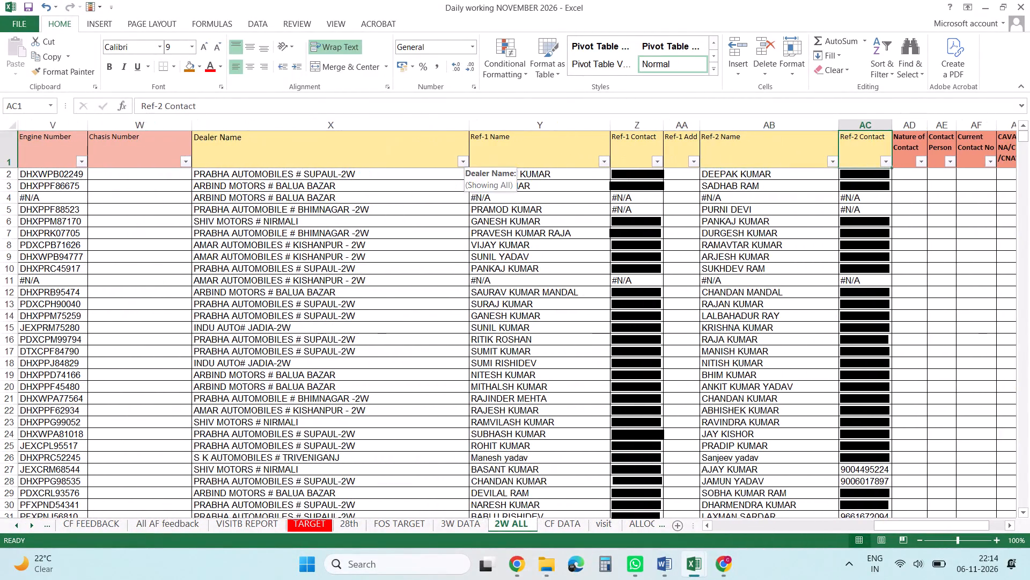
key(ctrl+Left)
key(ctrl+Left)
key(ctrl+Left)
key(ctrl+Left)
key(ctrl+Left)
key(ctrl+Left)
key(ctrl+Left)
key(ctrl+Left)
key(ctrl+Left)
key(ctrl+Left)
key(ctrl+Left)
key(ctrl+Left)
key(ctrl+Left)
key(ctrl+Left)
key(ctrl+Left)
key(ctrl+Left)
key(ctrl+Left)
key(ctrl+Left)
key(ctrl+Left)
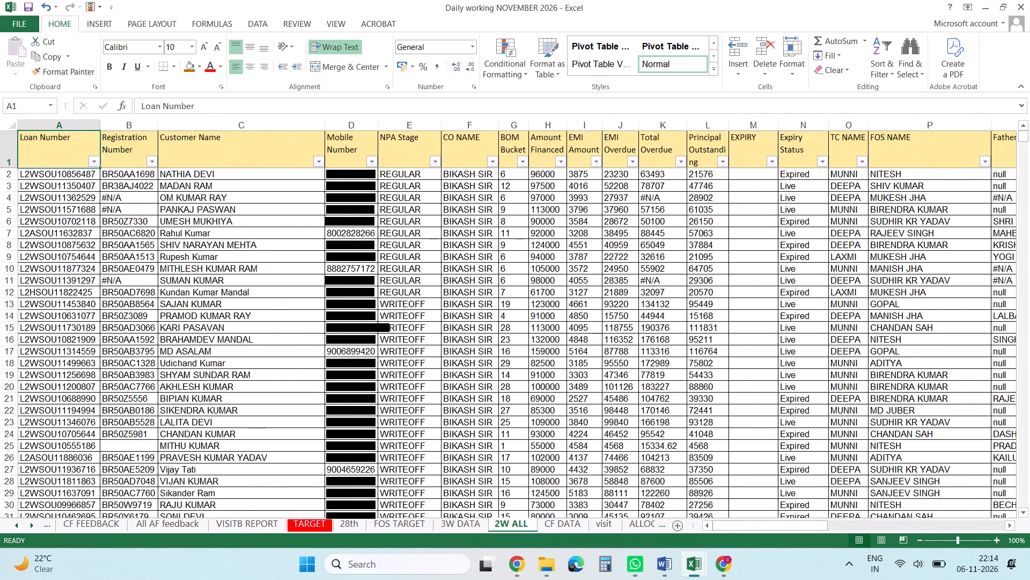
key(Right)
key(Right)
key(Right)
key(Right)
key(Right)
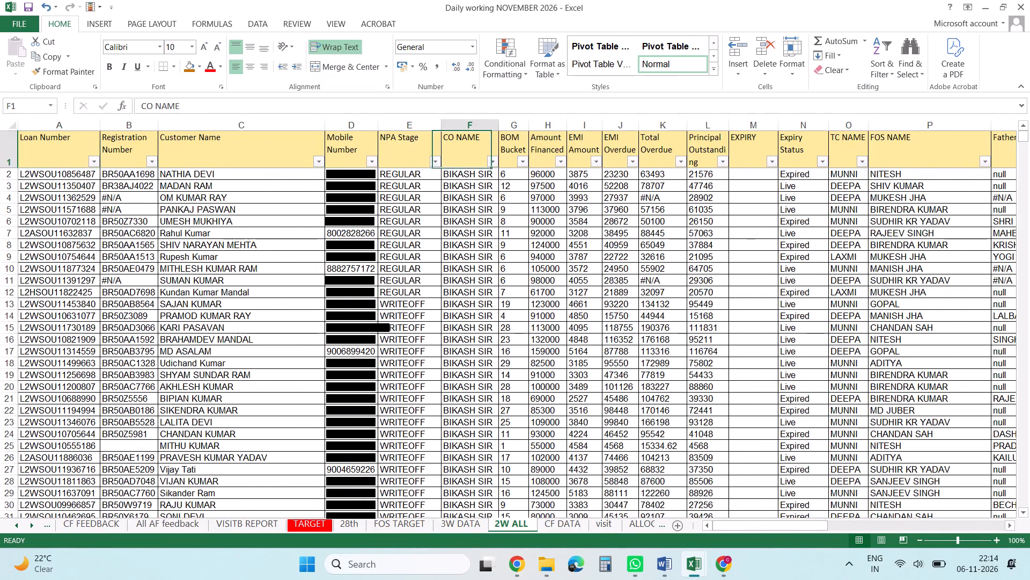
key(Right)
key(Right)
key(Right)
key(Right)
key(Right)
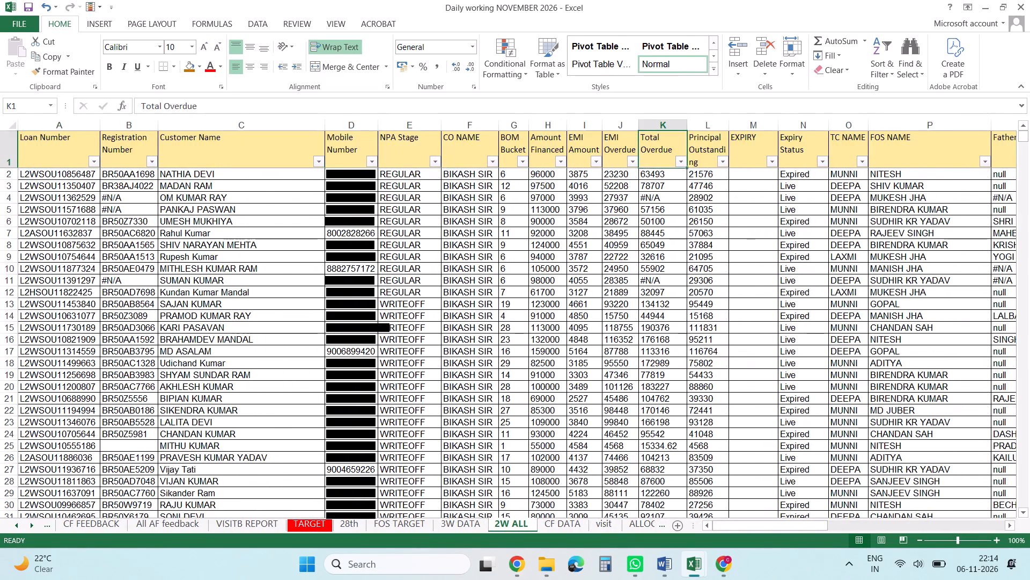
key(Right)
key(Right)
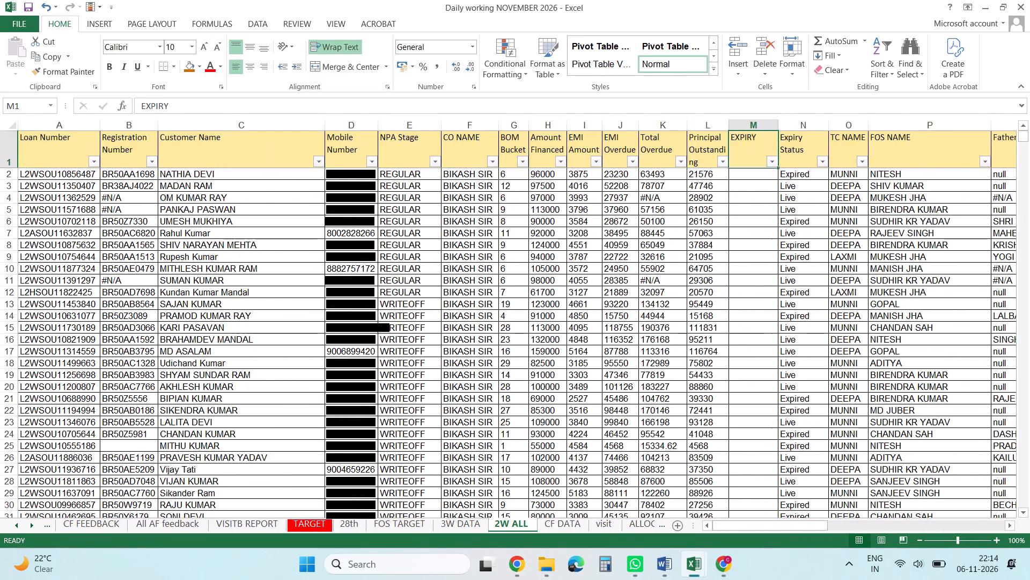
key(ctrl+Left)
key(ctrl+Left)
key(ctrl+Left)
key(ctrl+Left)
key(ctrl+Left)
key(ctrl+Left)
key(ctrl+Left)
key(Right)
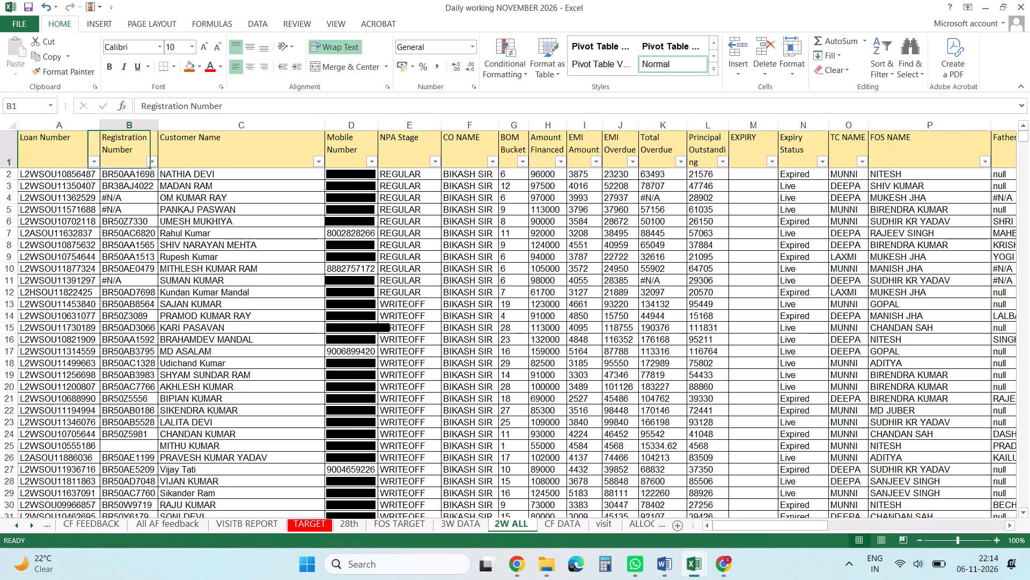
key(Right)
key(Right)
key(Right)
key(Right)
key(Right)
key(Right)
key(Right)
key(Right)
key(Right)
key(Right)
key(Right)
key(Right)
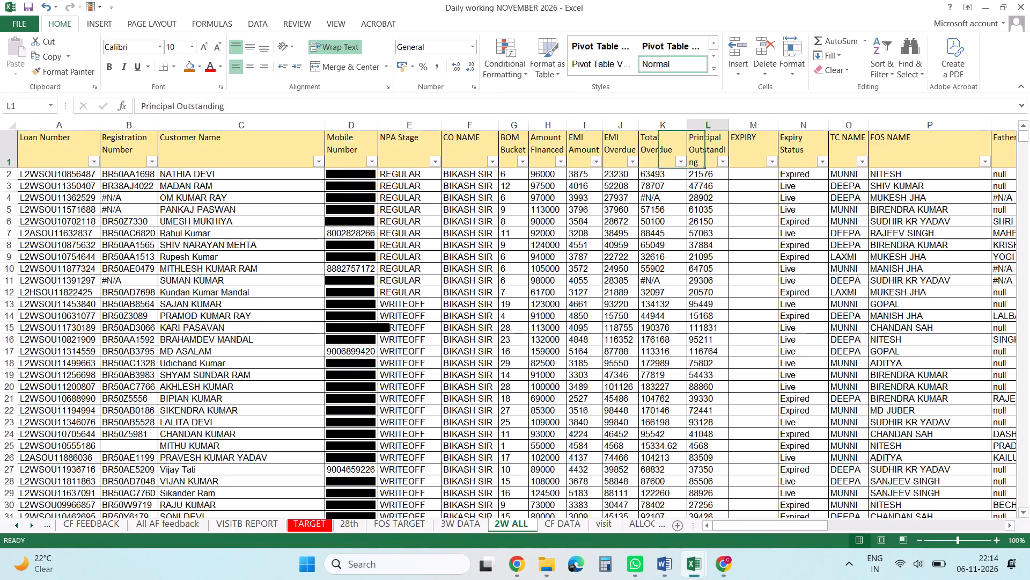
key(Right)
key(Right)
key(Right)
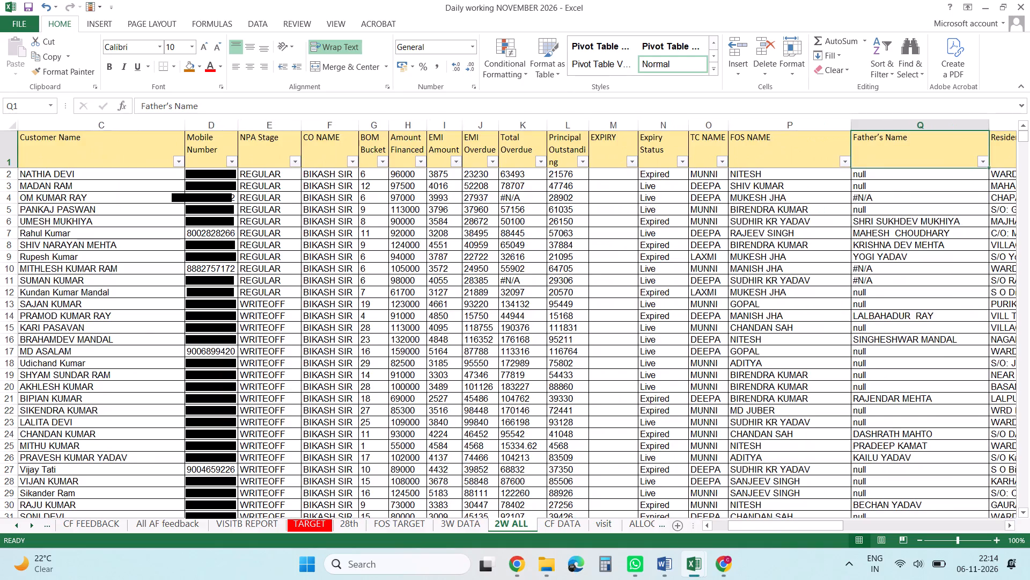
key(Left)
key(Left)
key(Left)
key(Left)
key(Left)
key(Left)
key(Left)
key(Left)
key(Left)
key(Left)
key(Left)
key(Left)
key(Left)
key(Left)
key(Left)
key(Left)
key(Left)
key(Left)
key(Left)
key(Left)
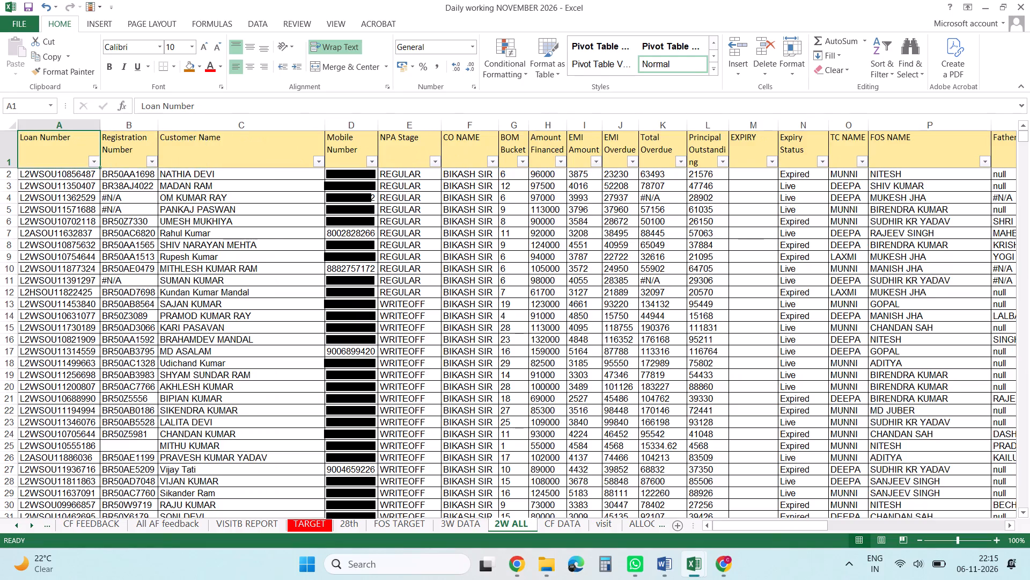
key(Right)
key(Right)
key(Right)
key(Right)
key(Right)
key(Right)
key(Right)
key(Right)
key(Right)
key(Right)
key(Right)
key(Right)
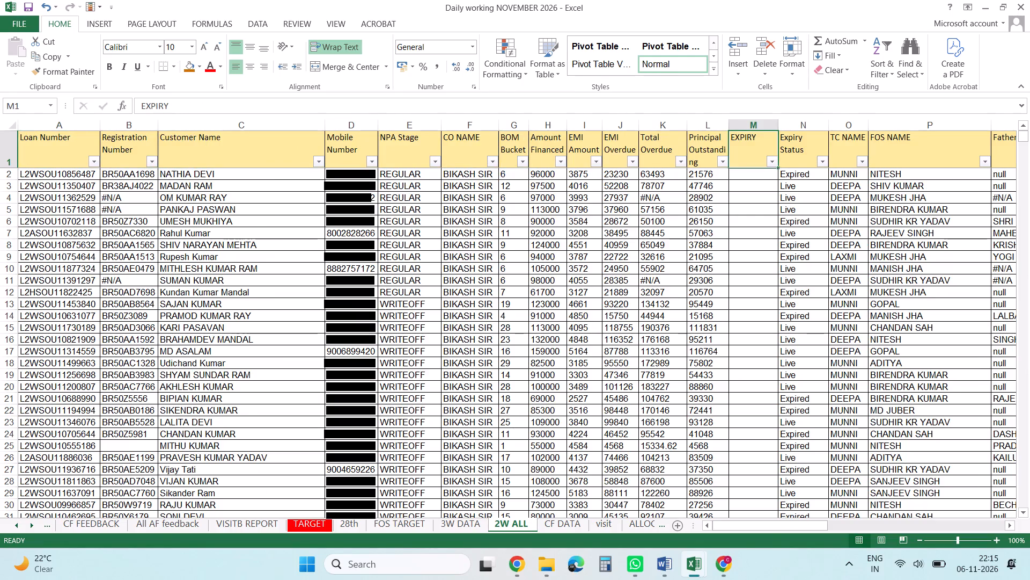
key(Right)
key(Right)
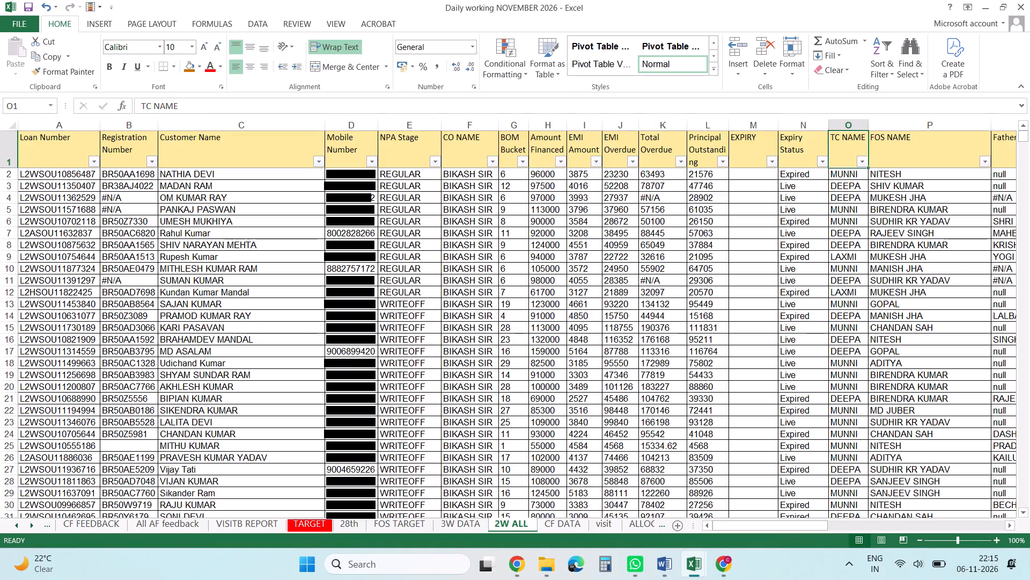
Reset the header-row filters on the 2W ALL sheet again so all columns start unfiltered.
key(ctrl+shift+l)
key(ctrl+shift+l)
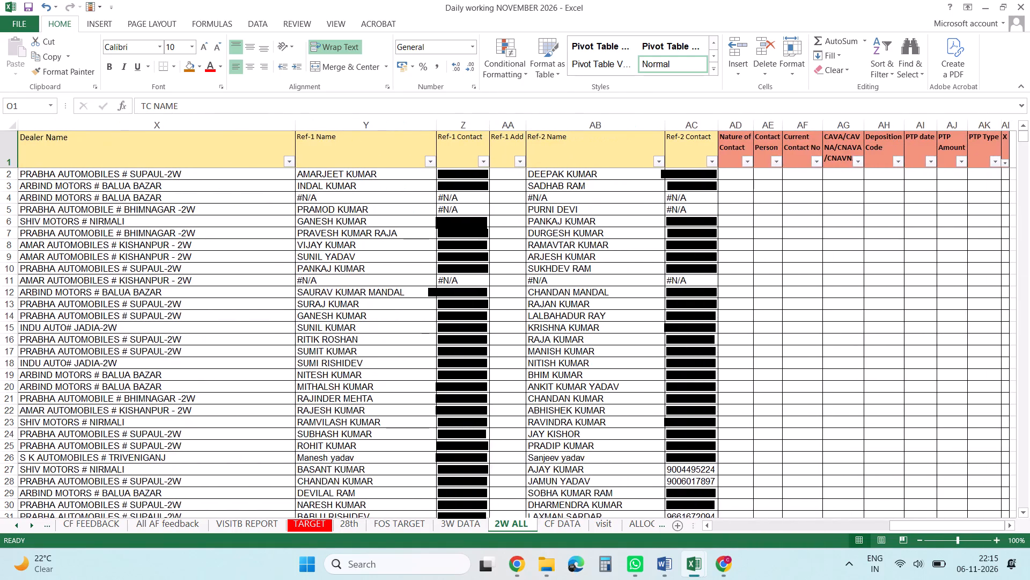
Filter the Zip Code column of the 2W ALL sheet to show only zip code 852213.
key(Left)
key(Left)
key(Left)
key(Left)
key(Left)
key(Left)
key(ctrl+Left)
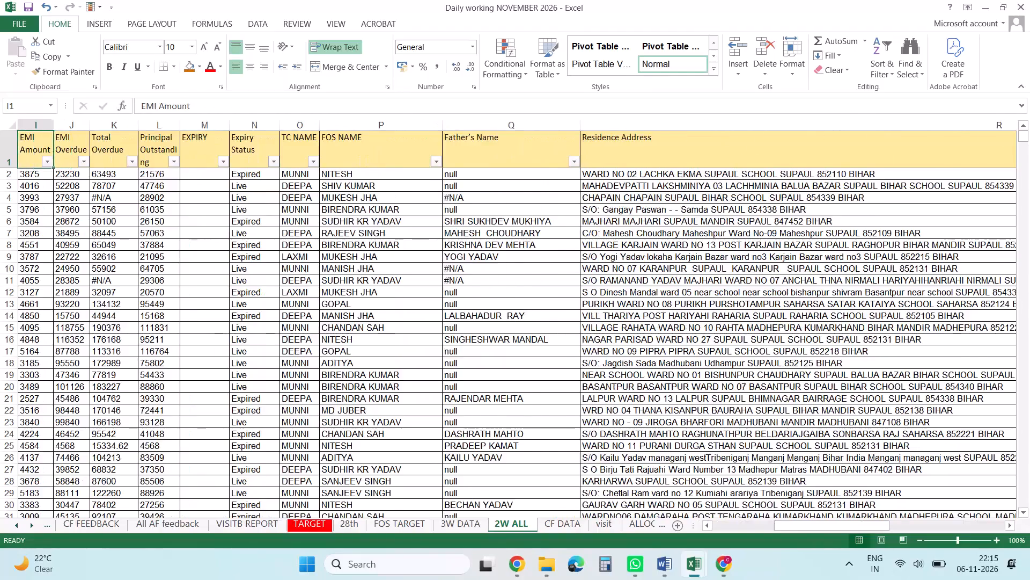
key(Right)
key(Right)
key(Right)
key(Right)
key(Right)
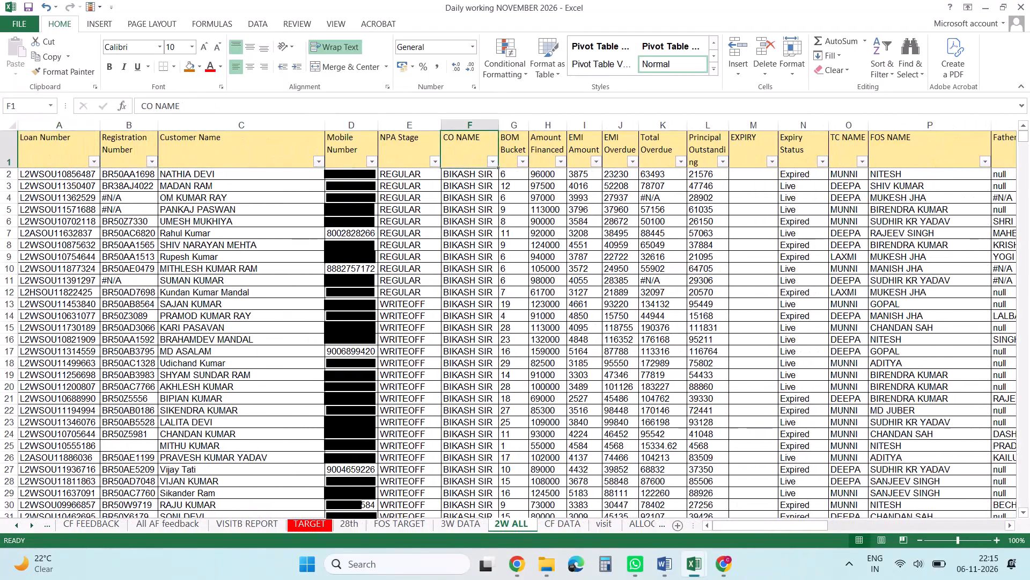
key(Right)
key(Right)
key(Right)
key(Right)
key(Right)
key(Right)
key(Right)
key(Right)
key(Right)
key(Right)
key(Right)
key(Right)
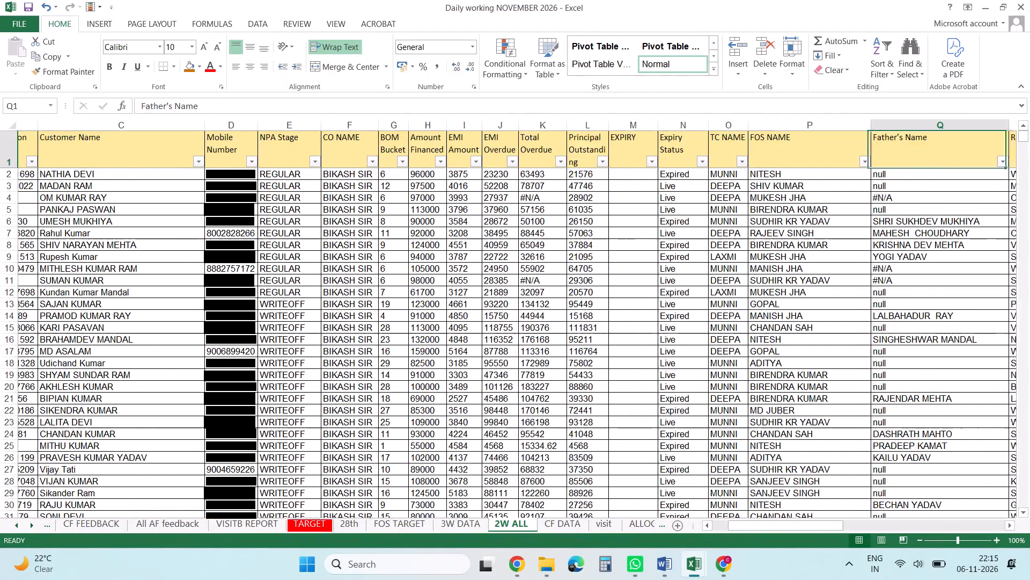
key(Right)
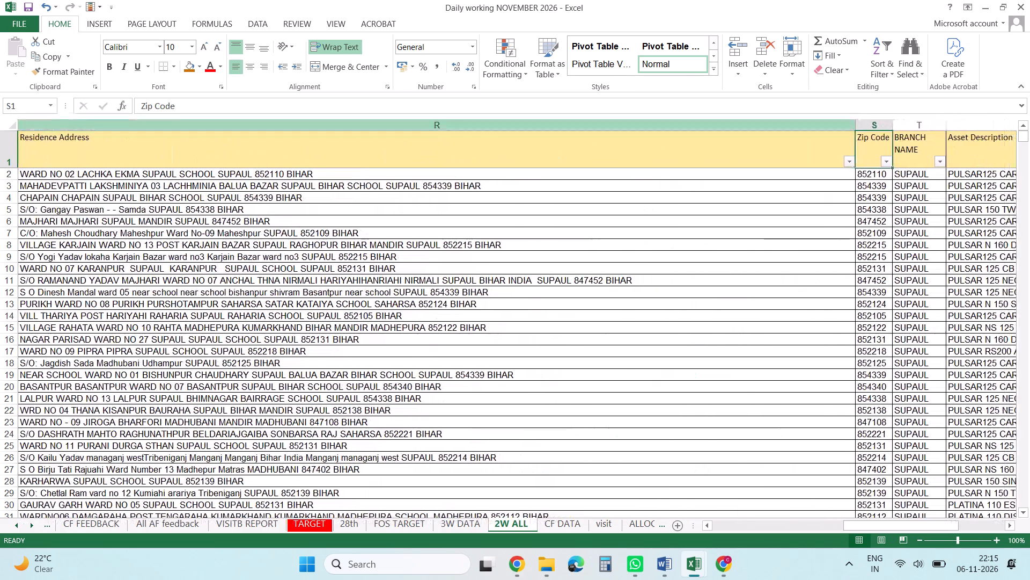
click(887, 161)
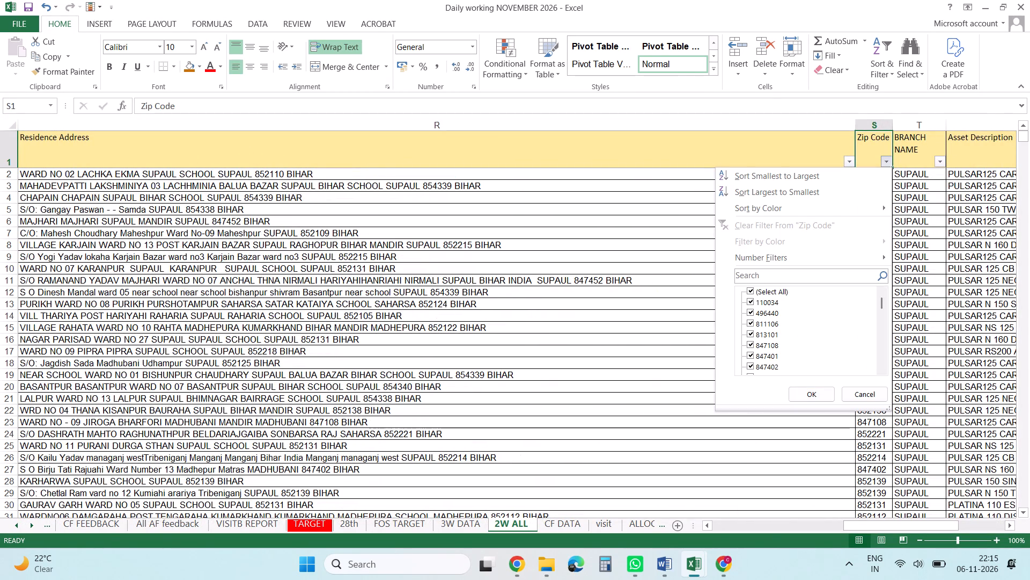
click(772, 285)
click(773, 295)
key(Down)
key(Down)
key(Down)
key(Down)
key(Down)
key(Down)
key(Down)
key(Down)
key(Down)
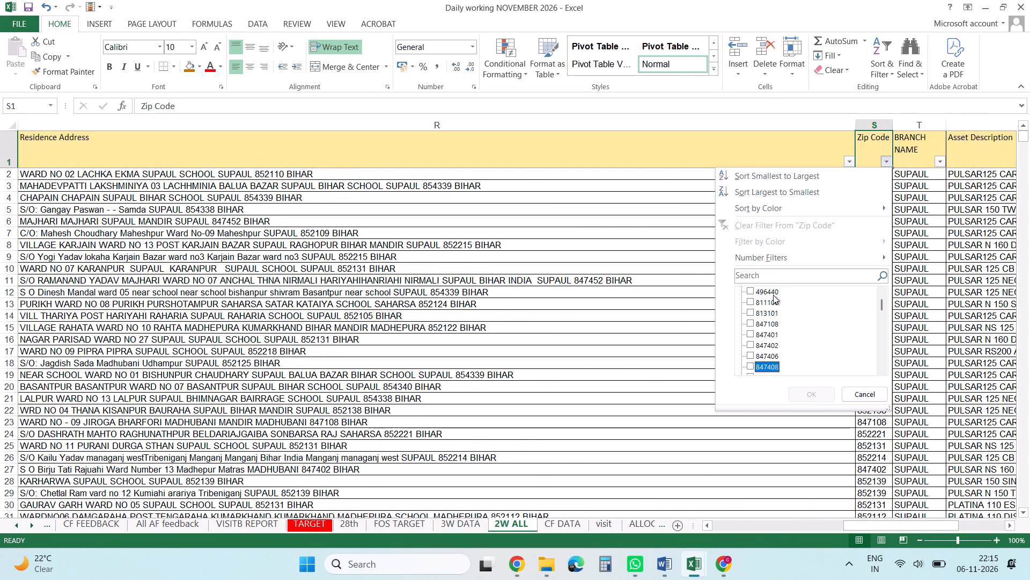
key(Down)
key(Down)
key(Down)
key(Down)
key(Down)
key(Down)
key(Down)
key(Down)
key(Down)
key(Down)
key(Down)
key(Down)
key(Down)
key(Down)
key(Down)
key(Down)
key(Down)
key(Down)
key(Down)
key(Down)
key(Down)
key(Down)
key(Down)
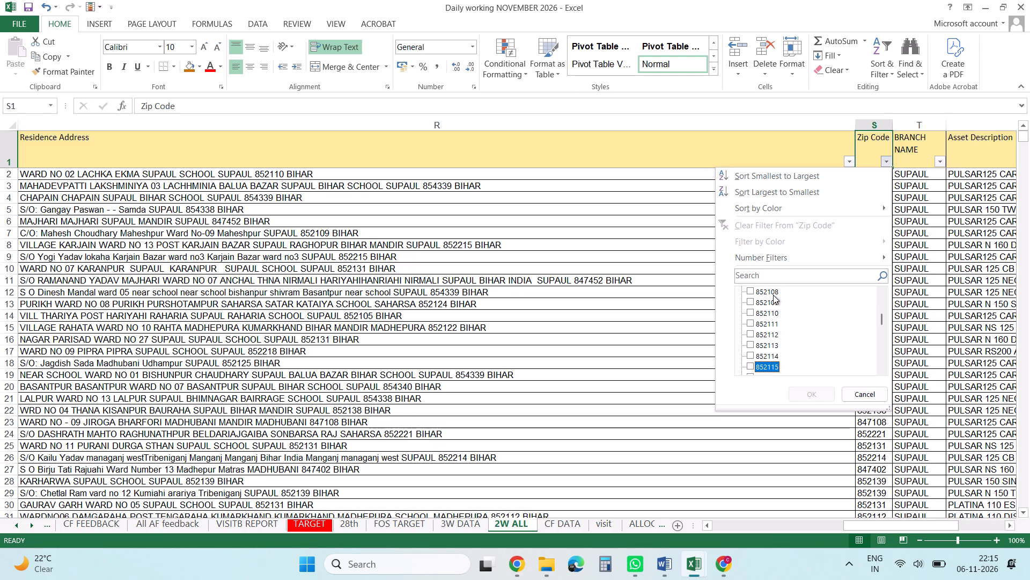
key(Down)
key(Down)
key(Down)
key(Down)
key(Down)
key(Down)
key(Down)
key(Down)
key(Down)
key(Down)
key(Down)
key(Down)
key(Down)
key(Down)
key(Down)
key(Down)
key(Down)
key(Down)
key(Up)
key(Up)
key(space)
key(Up)
key(Up)
key(Up)
key(Up)
key(Up)
key(Up)
key(Up)
key(Up)
key(Up)
key(Up)
key(Up)
key(Up)
key(Up)
key(Up)
key(Up)
key(Up)
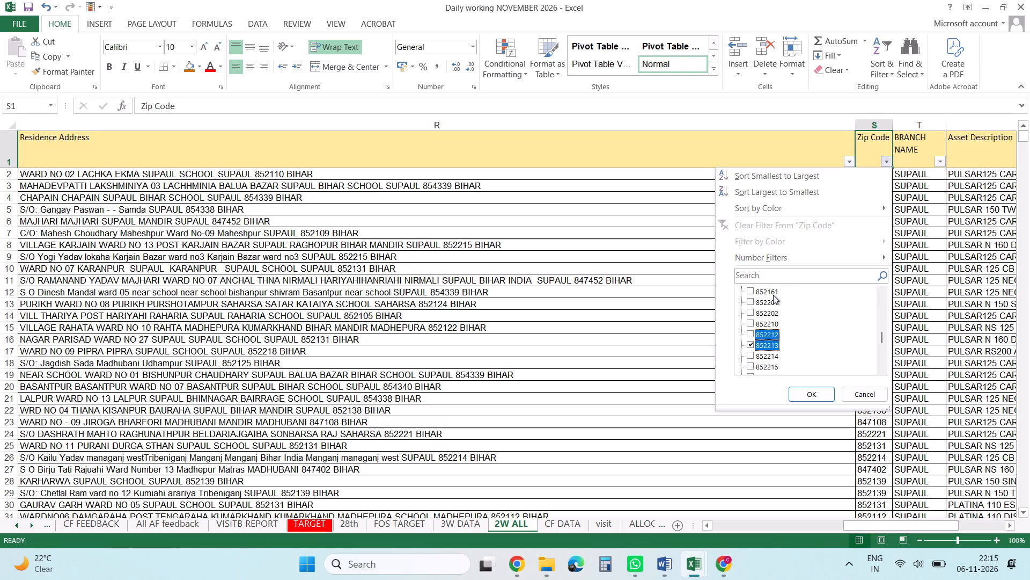
key(Up)
key(Up)
key(Up)
key(Up)
key(Up)
key(Up)
key(Up)
key(Up)
key(Up)
key(Up)
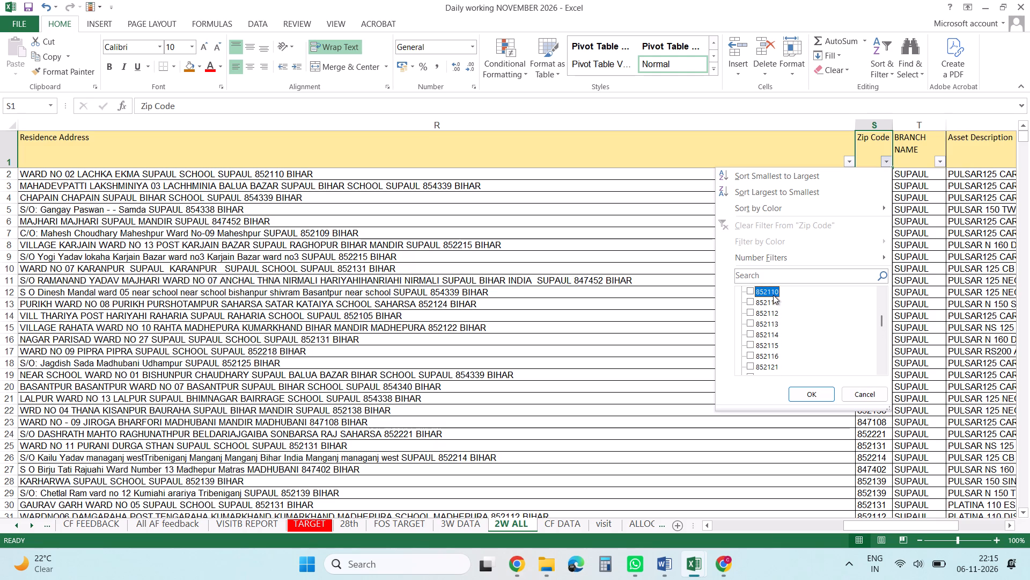
key(Up)
key(Up)
key(Up)
key(Up)
key(Up)
key(Up)
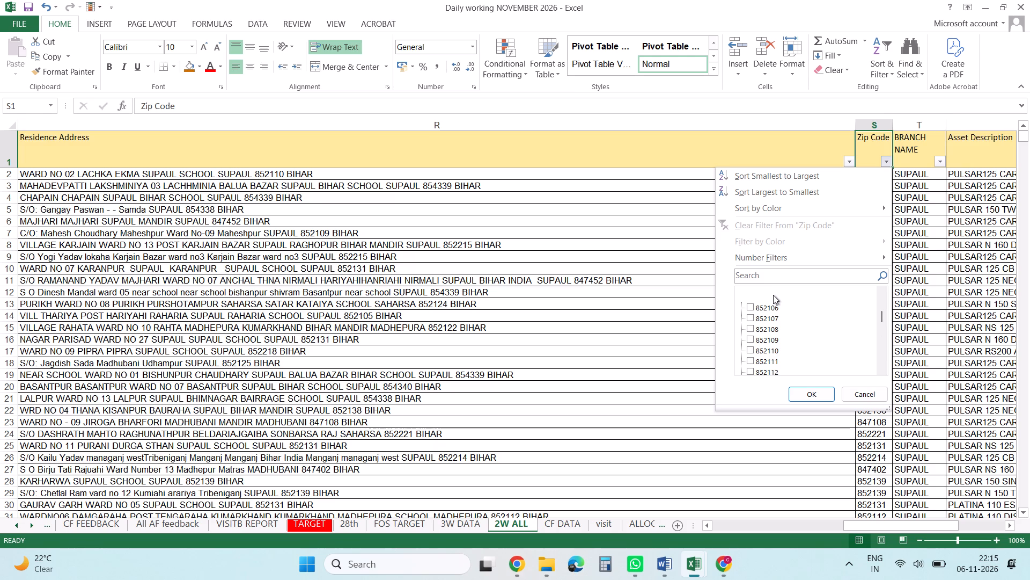
key(Return)
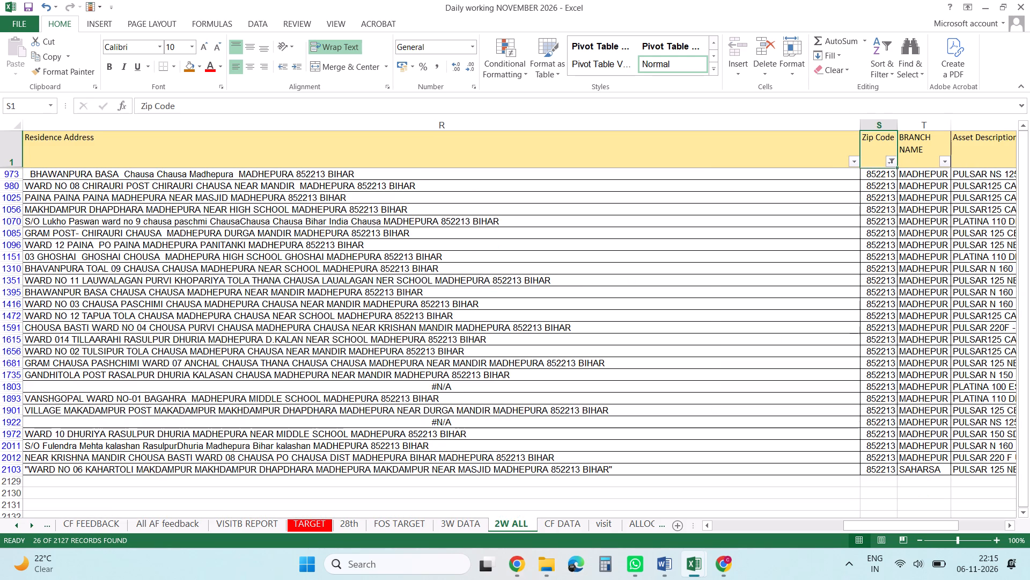
Examine the filtered 852213 records across the columns from Principal Outstanding to Zip Code, including TC NAME and FOS NAME.
click(805, 127)
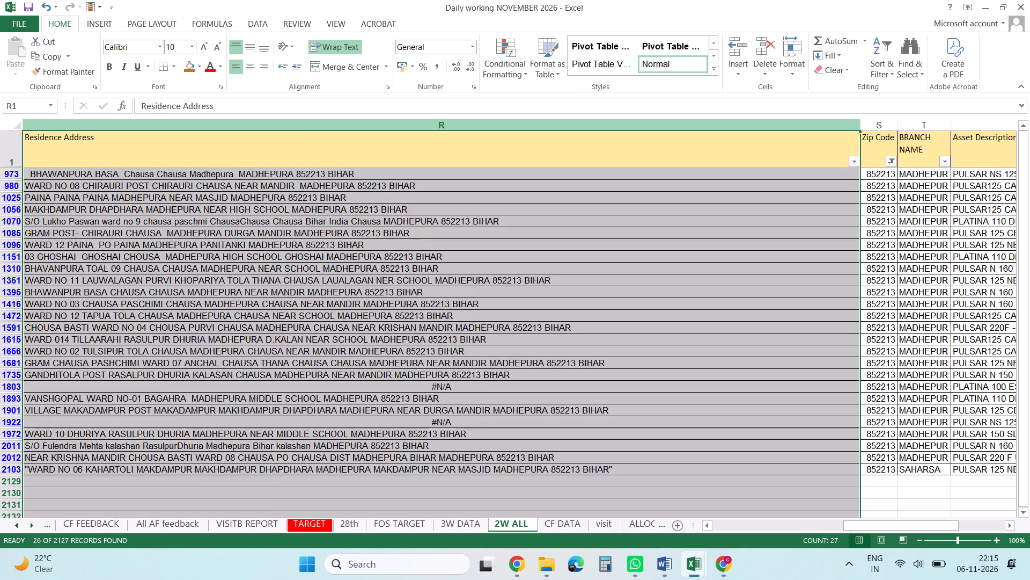
click(881, 224)
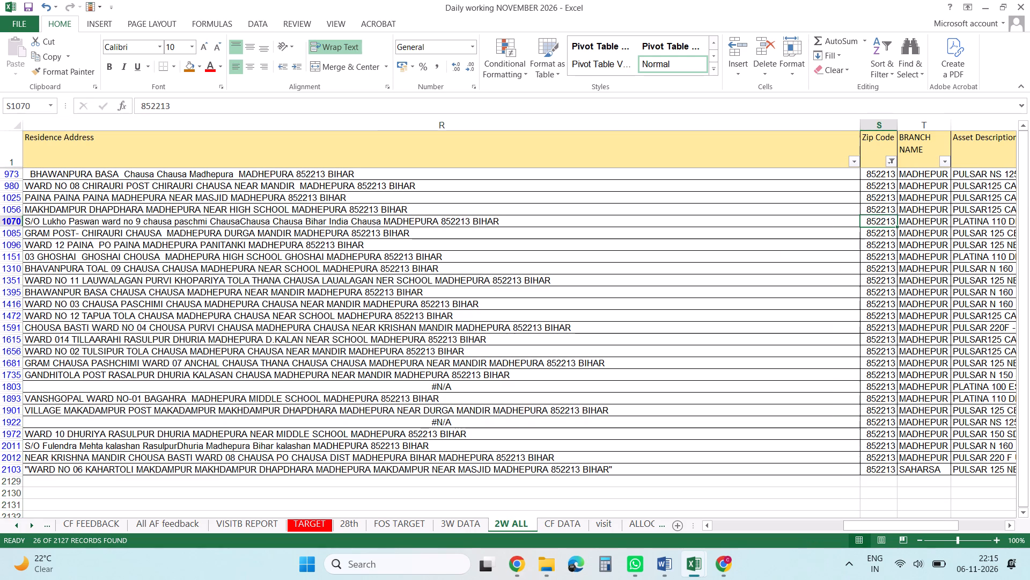
key(Left)
key(Left)
key(Left)
key(Left)
key(Left)
key(Left)
key(Left)
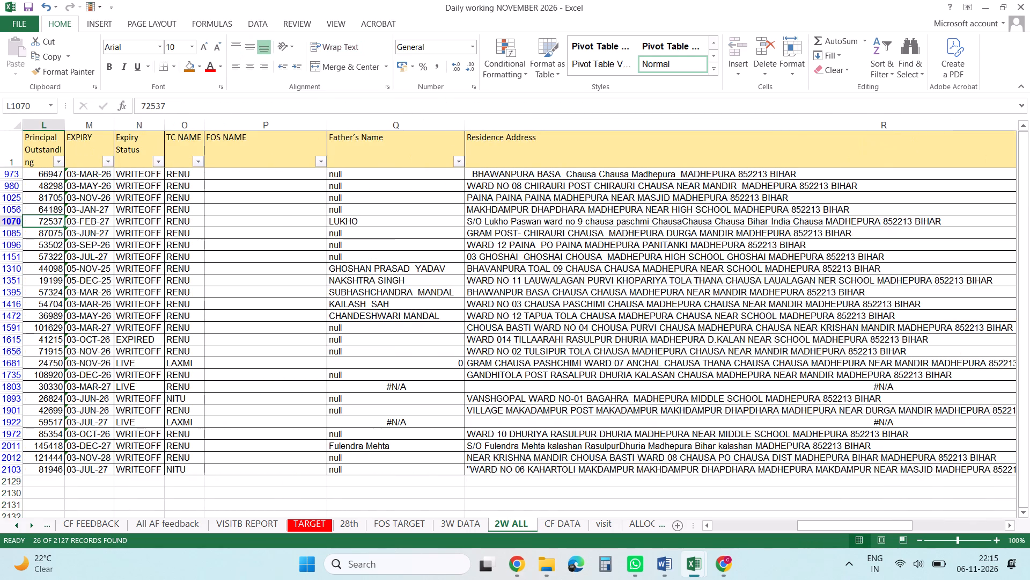
key(Right)
key(Right)
key(Right)
key(Right)
key(Right)
key(Right)
key(Right)
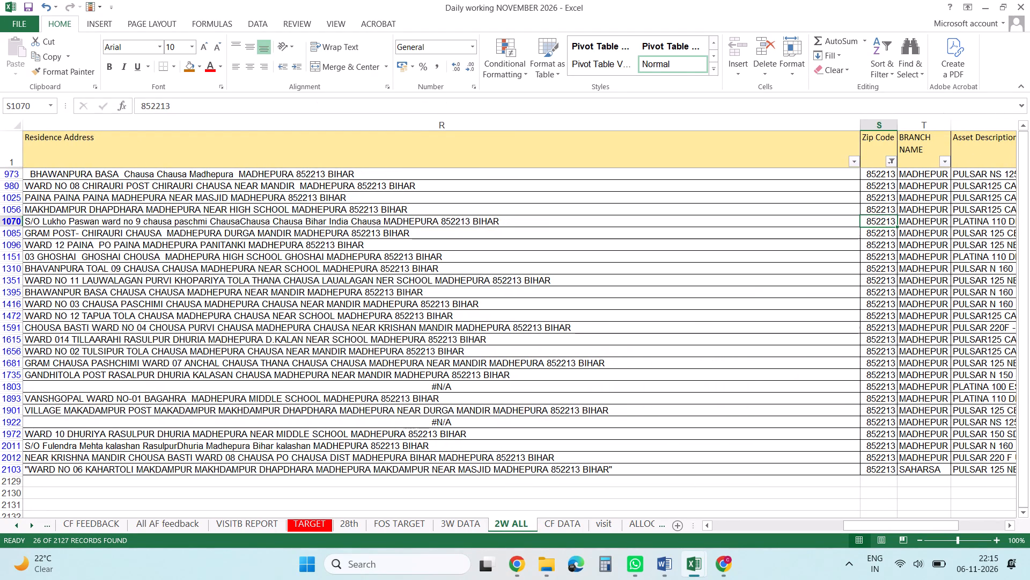
Change the Zip Code filter on the 2W ALL sheet to show only zip codes 852116, 852213 and 853204.
click(890, 160)
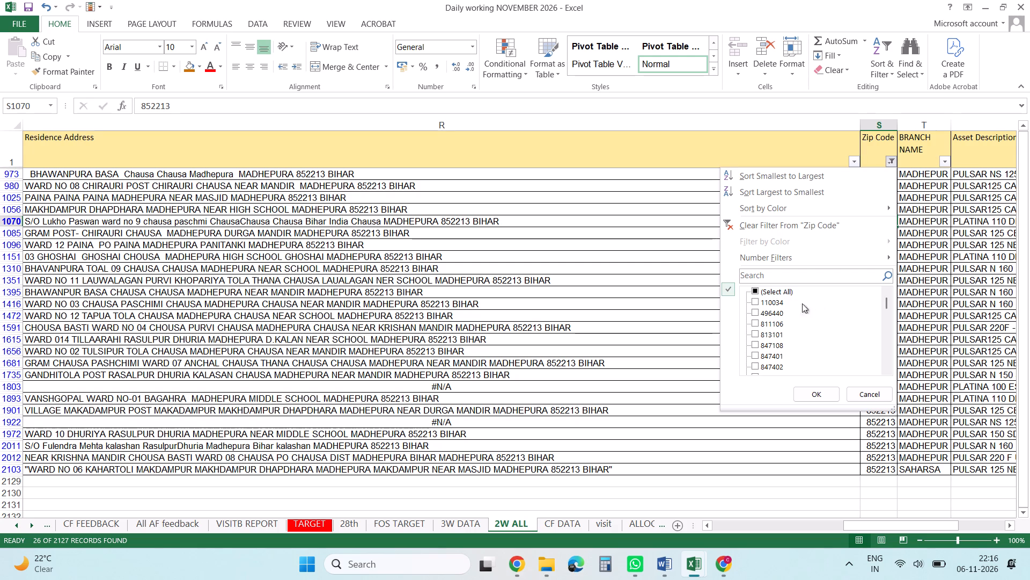
click(780, 291)
key(space)
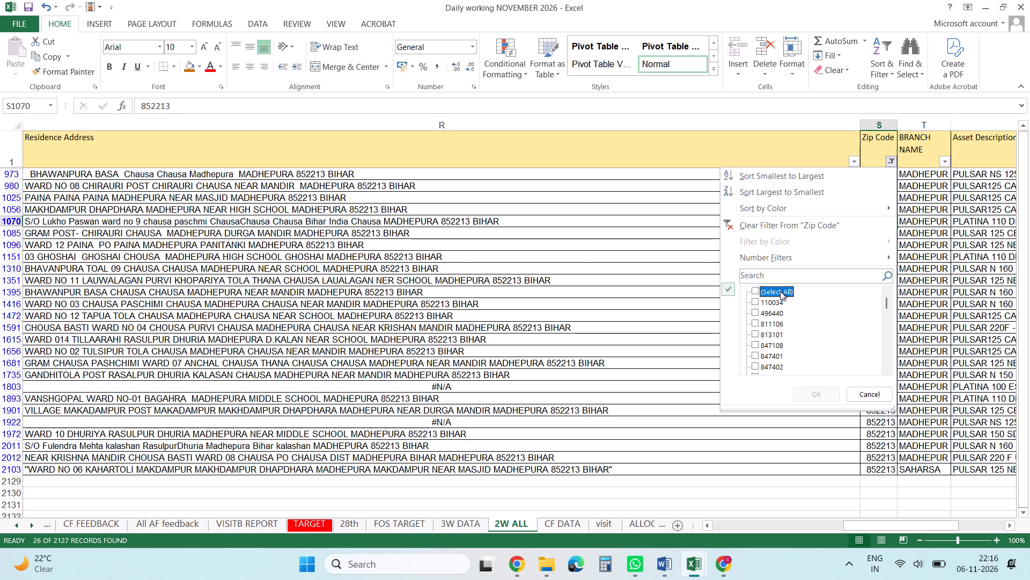
key(Down)
key(Down)
key(Down)
key(Down)
key(Down)
key(Down)
key(Down)
key(Down)
key(Down)
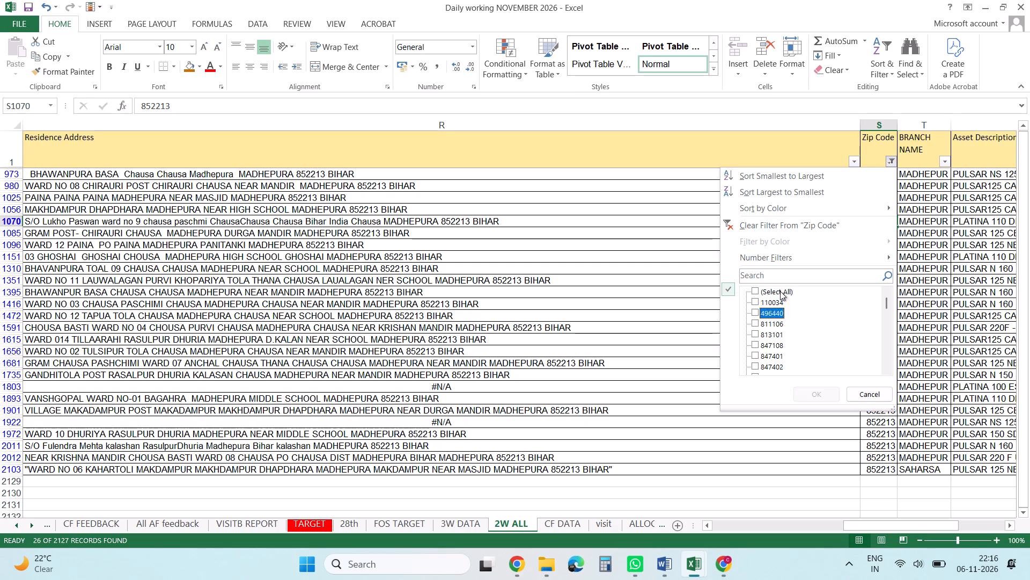
key(Down)
key(Down)
key(Down)
key(Down)
key(Down)
key(Down)
key(Down)
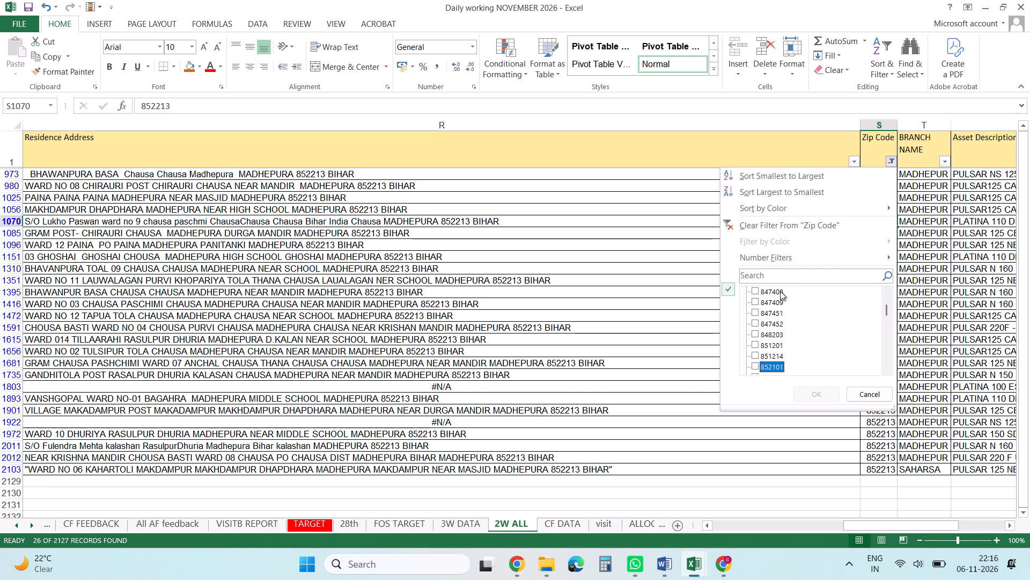
key(Down)
key(Down)
key(Down)
key(Down)
key(Down)
key(Down)
key(Down)
key(Down)
key(Down)
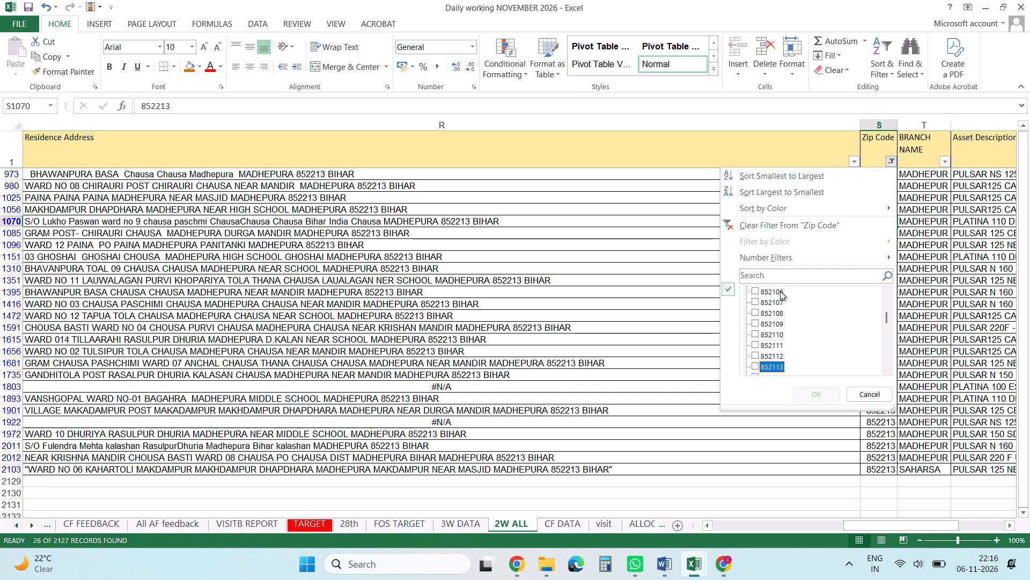
key(Down)
key(Down)
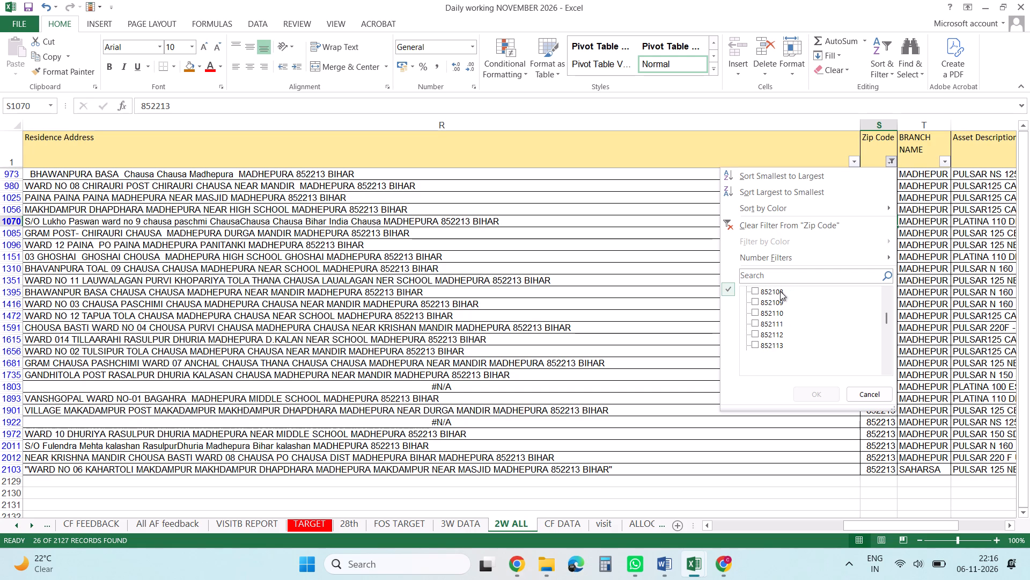
key(Down)
key(Down)
key(Down)
key(Down)
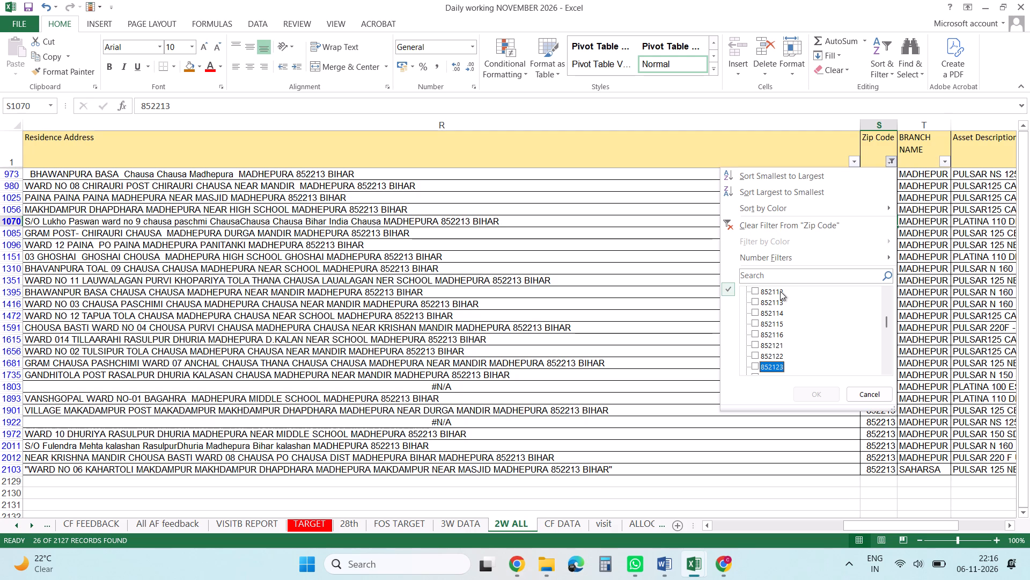
key(Up)
key(Up)
key(Up)
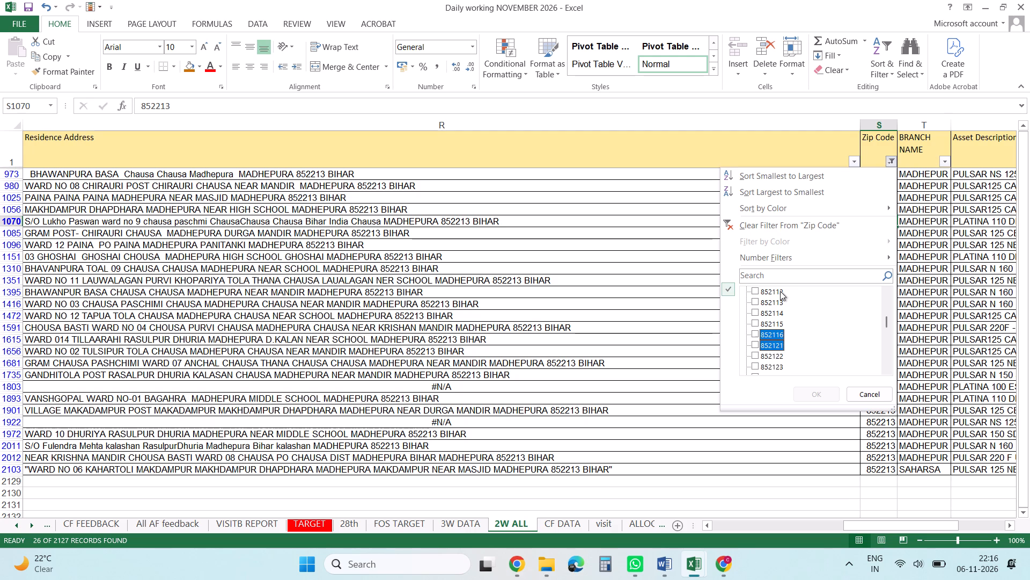
key(space)
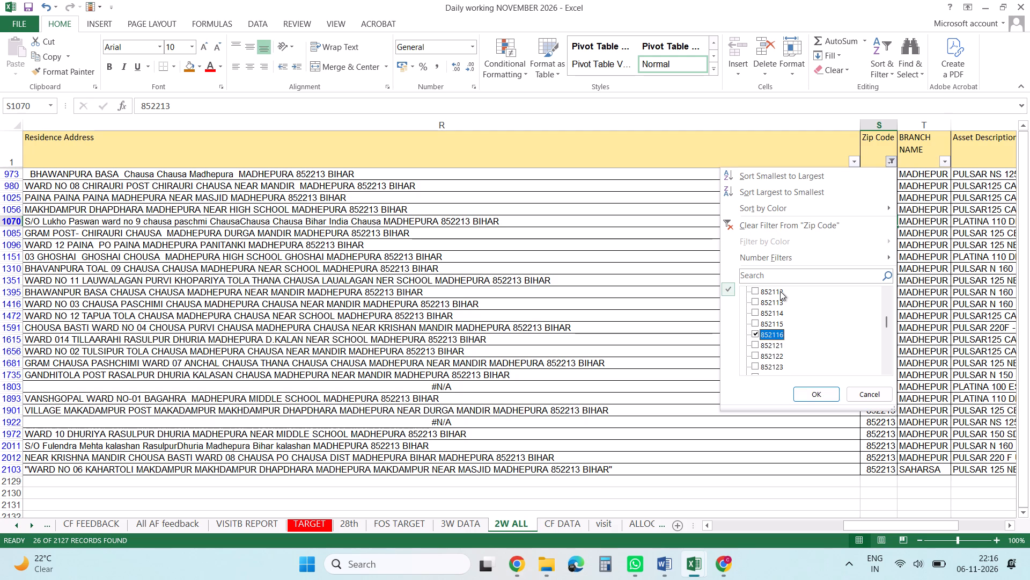
key(Down)
key(Down)
key(Down)
key(Down)
key(Down)
key(Down)
key(Down)
key(Down)
key(Down)
key(Down)
key(Down)
key(Down)
key(Down)
key(Down)
key(Down)
key(Down)
key(Down)
key(Down)
key(Down)
key(Down)
key(Down)
key(Down)
key(Down)
key(Down)
key(Down)
key(Down)
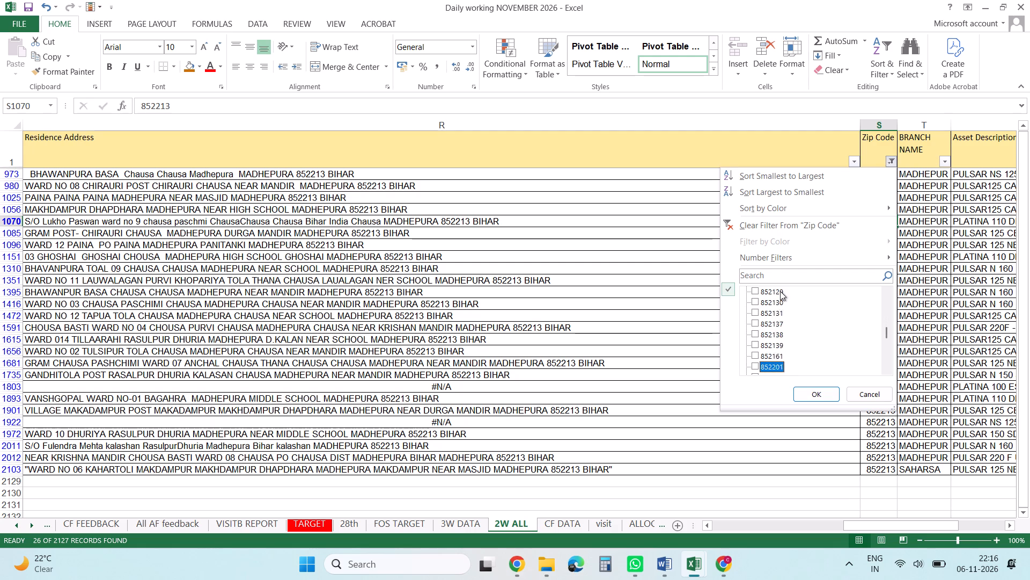
key(Down)
key(Up)
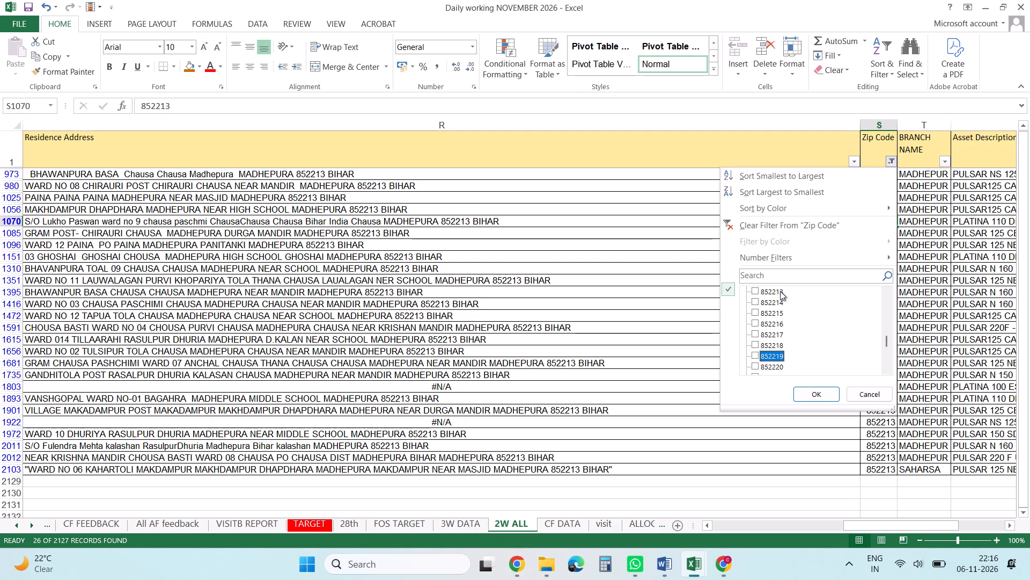
key(Up)
key(Up)
key(Up)
key(Up)
key(Up)
key(Up)
key(Up)
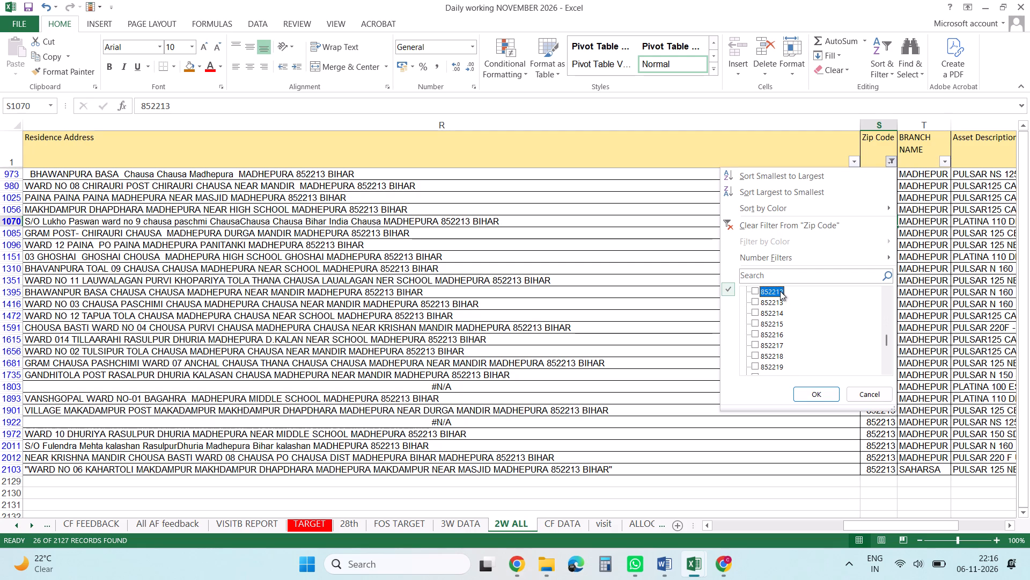
key(Down)
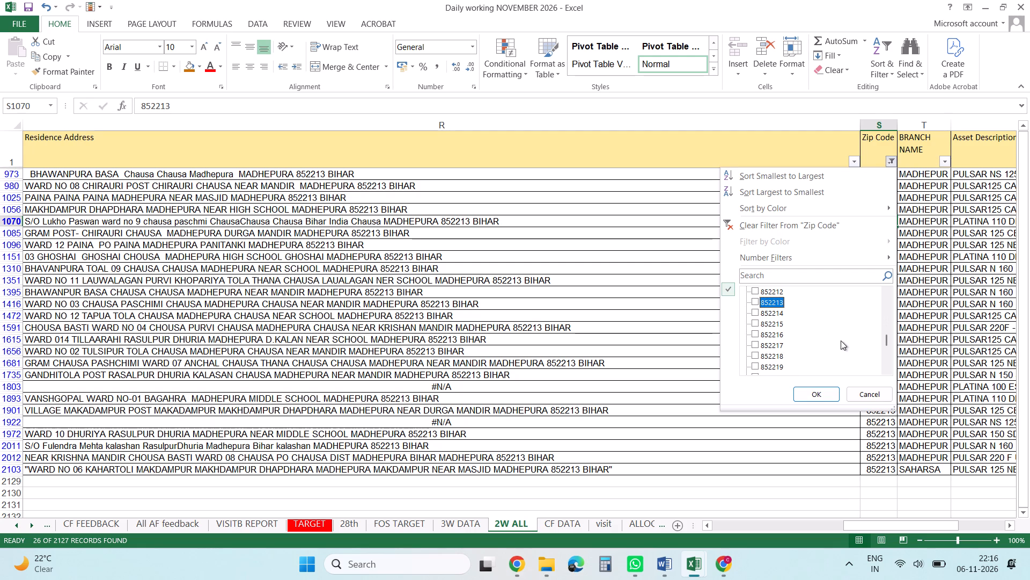
key(space)
key(Down)
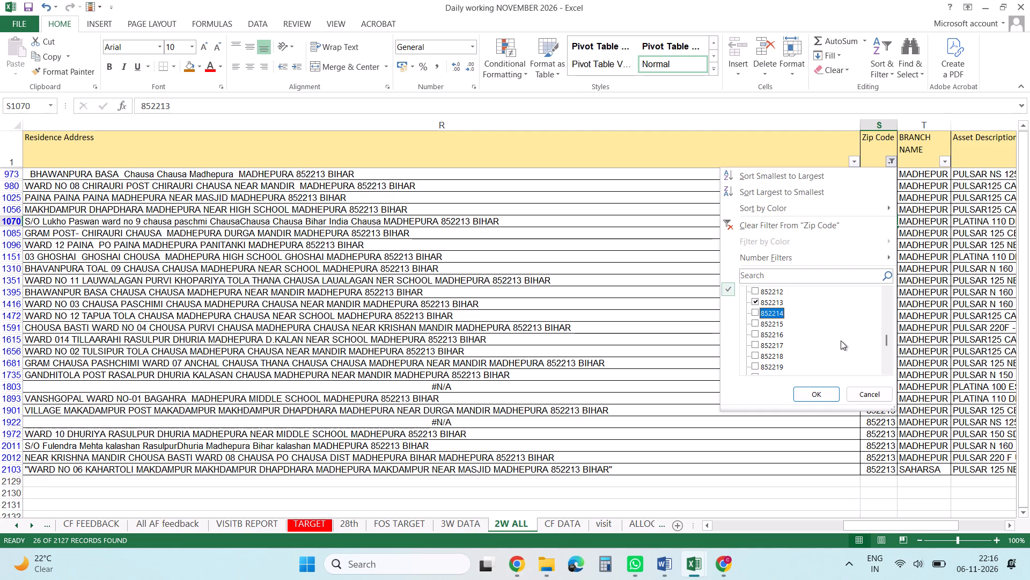
key(Down)
key(Down)
key(Down)
key(Down)
key(Down)
key(Down)
key(Down)
key(Down)
key(Down)
key(Down)
key(Down)
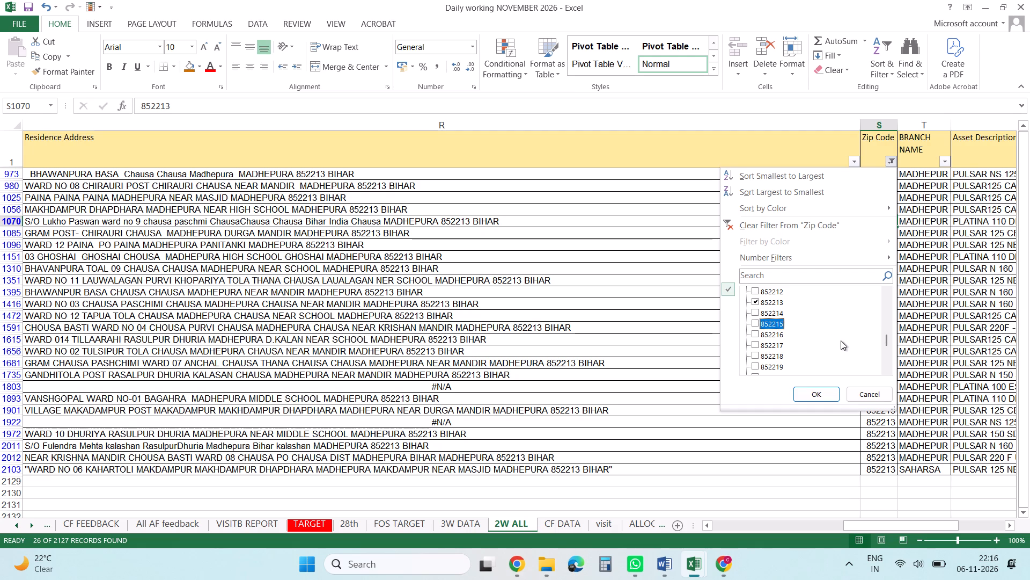
key(Up)
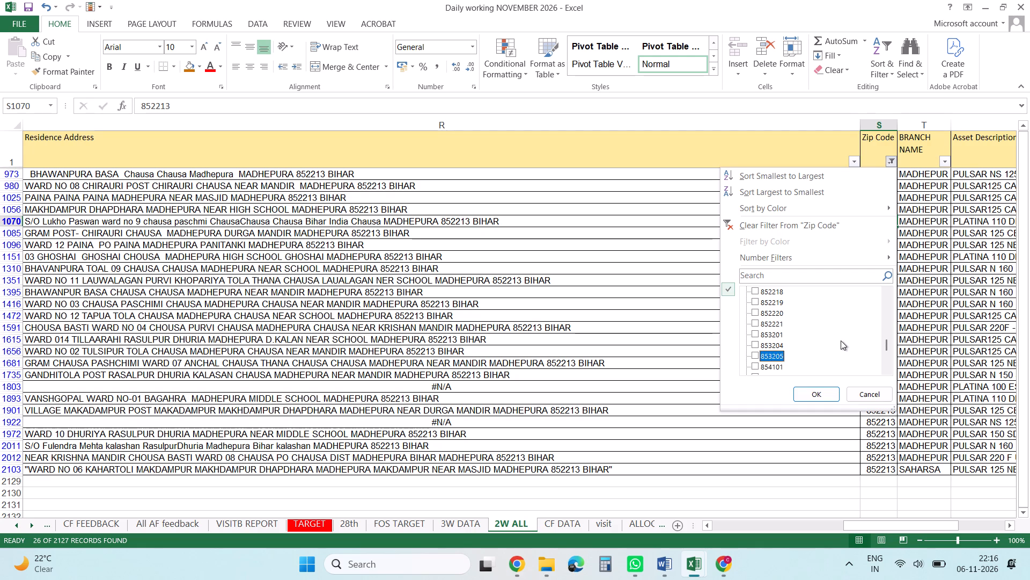
key(Up)
key(space)
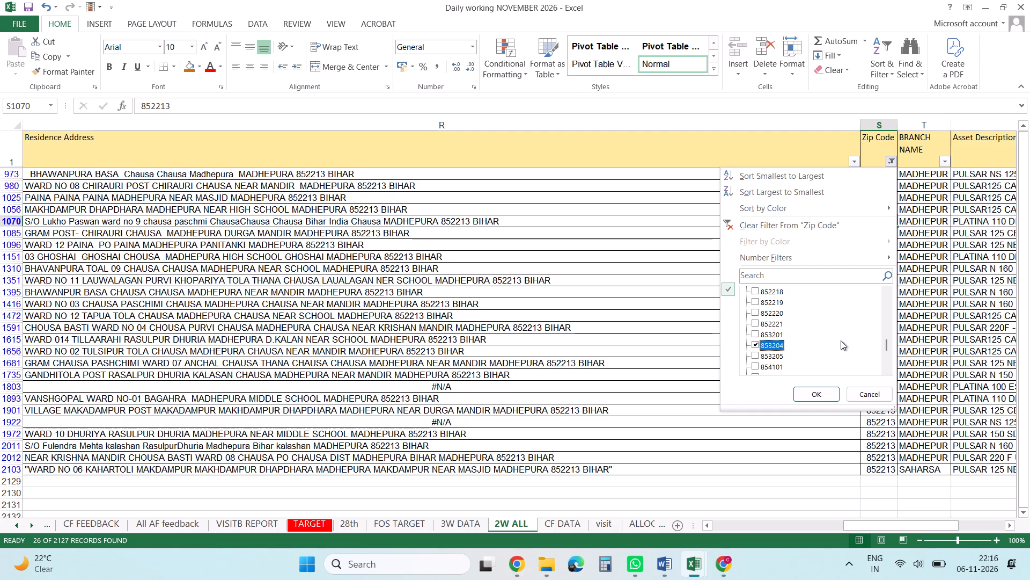
key(Return)
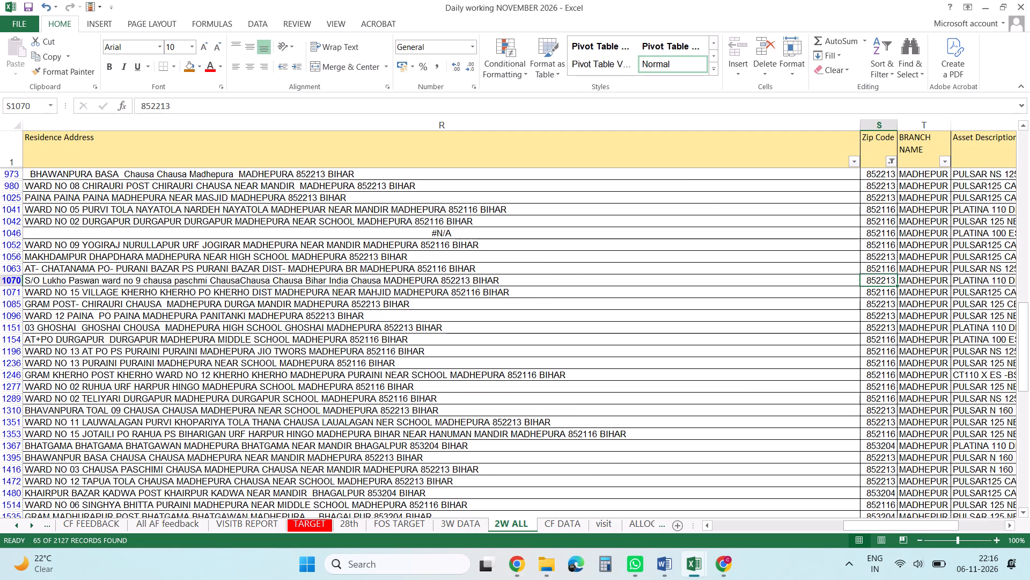
Examine the filtered records in the Zip Code, Residence Address and TC NAME columns, from the header down to the last row.
click(871, 124)
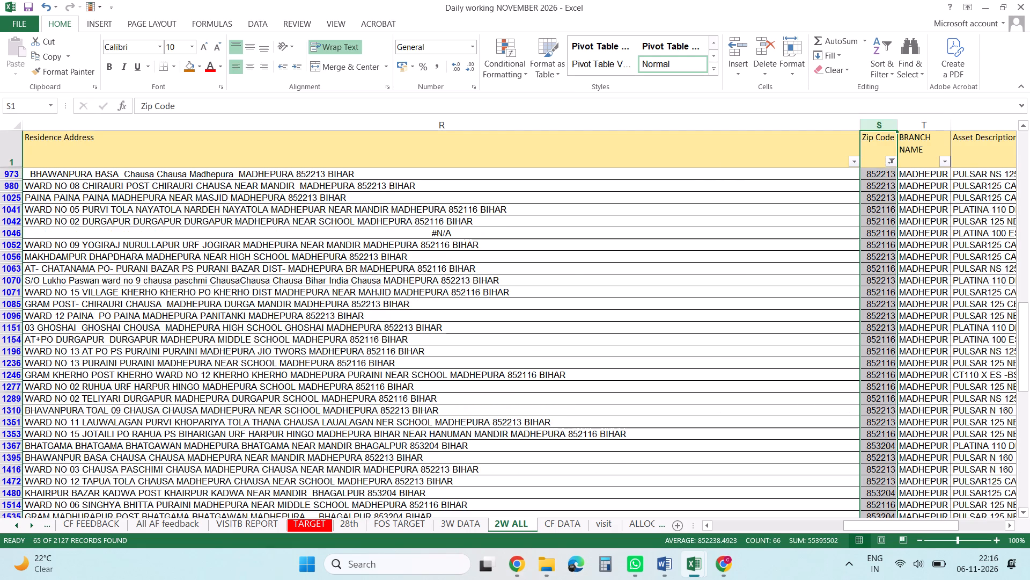
click(754, 195)
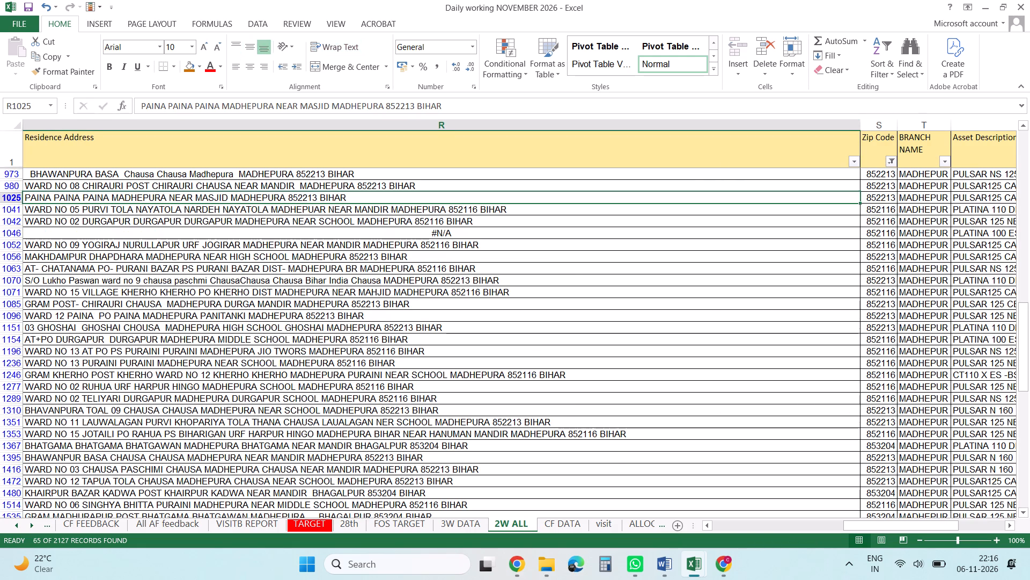
click(666, 125)
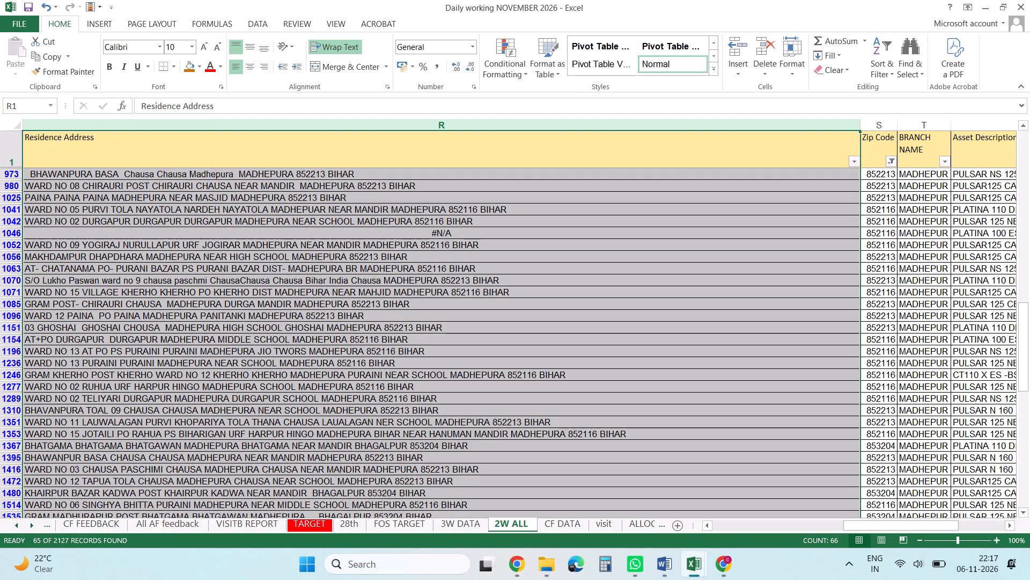
click(683, 256)
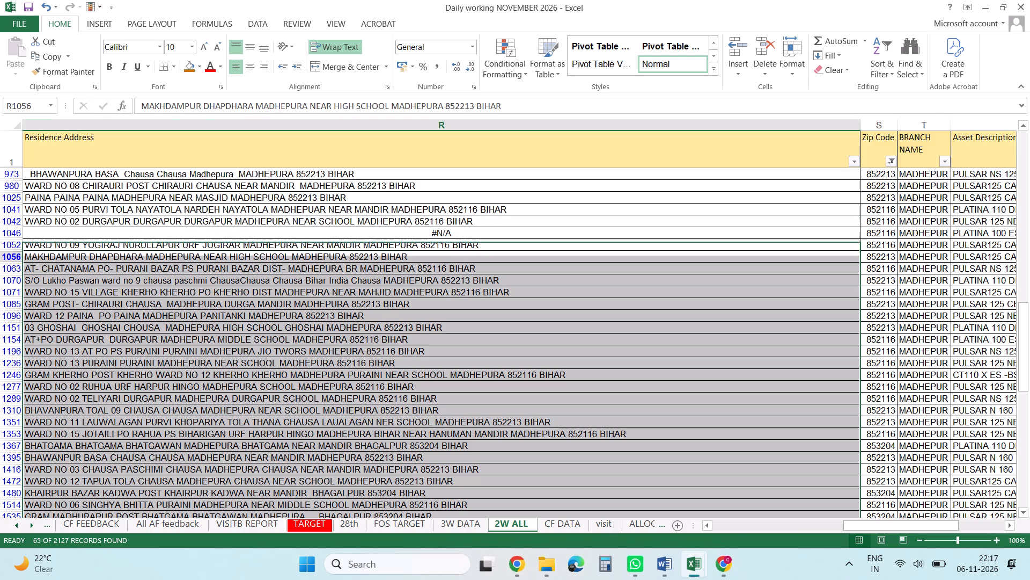
click(744, 178)
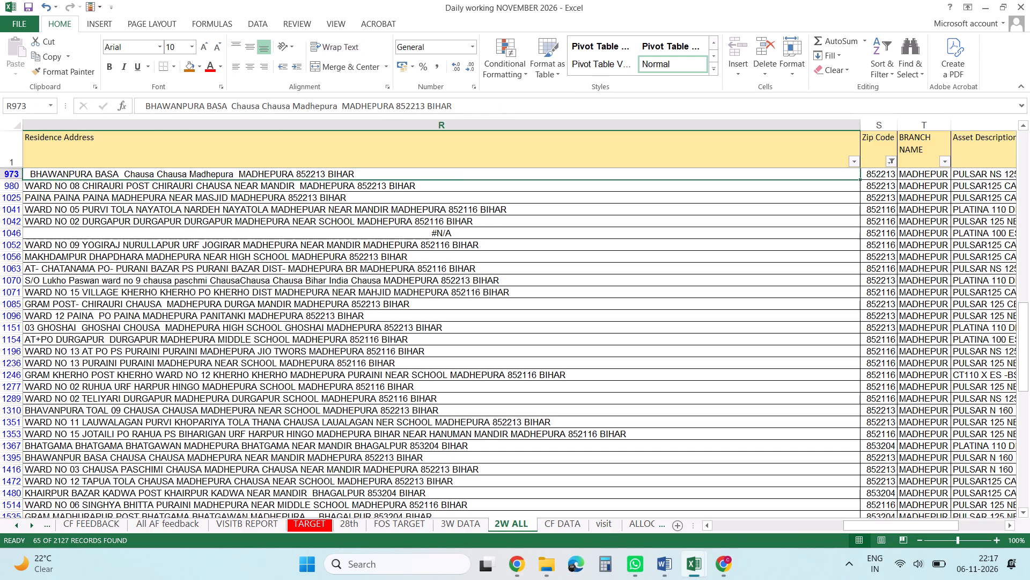
key(Left)
key(Left)
key(Left)
key(Left)
key(Left)
key(Left)
key(Left)
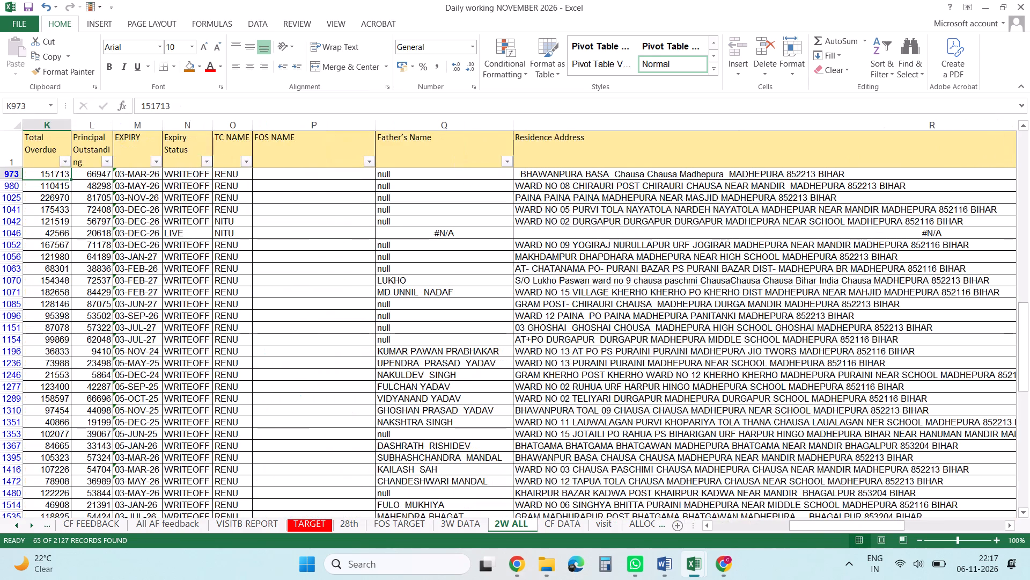
key(Right)
key(Right)
key(Right)
key(Right)
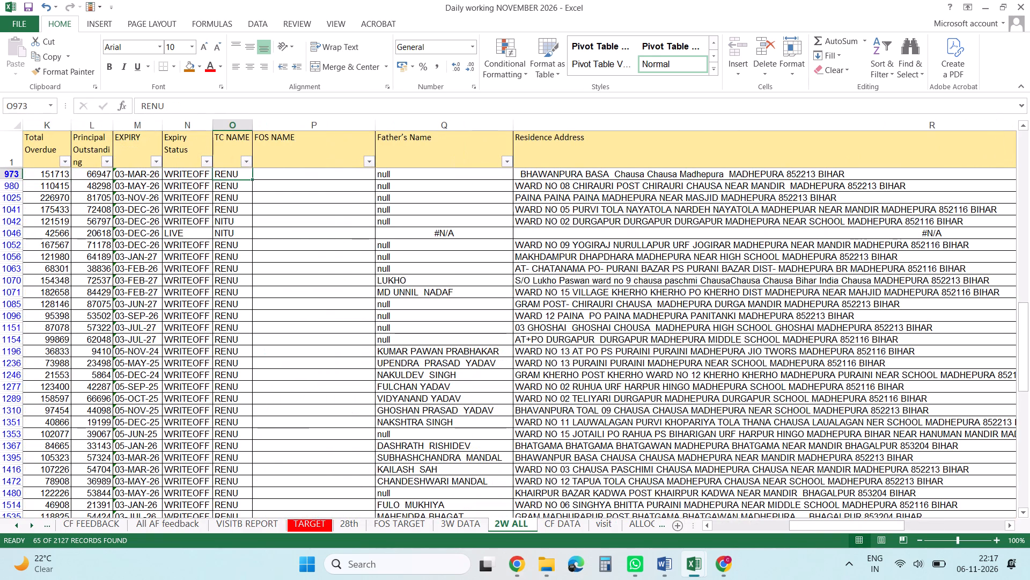
key(Up)
key(ctrl+Up)
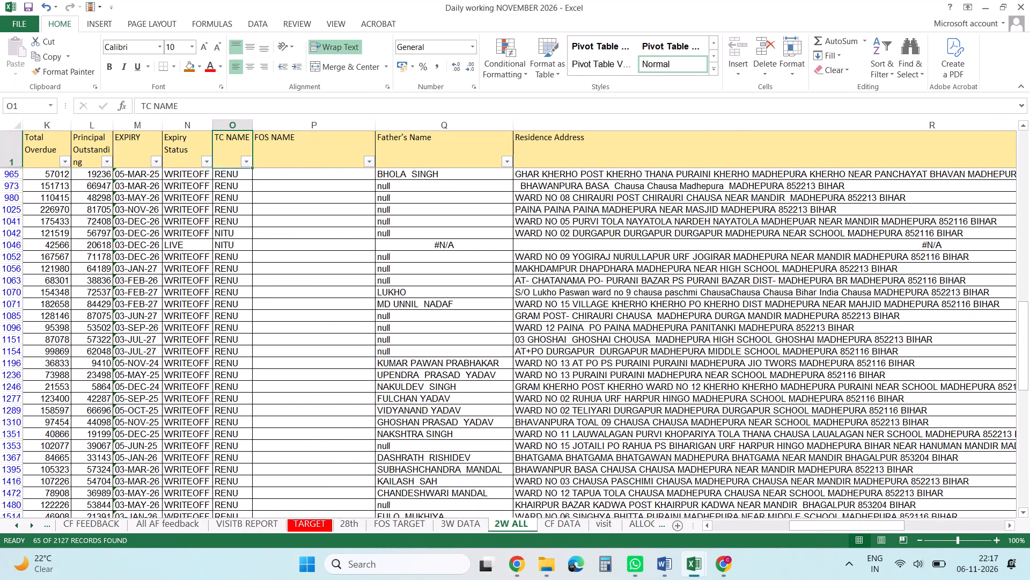
key(Down)
key(Up)
key(Down)
key(ctrl+Down)
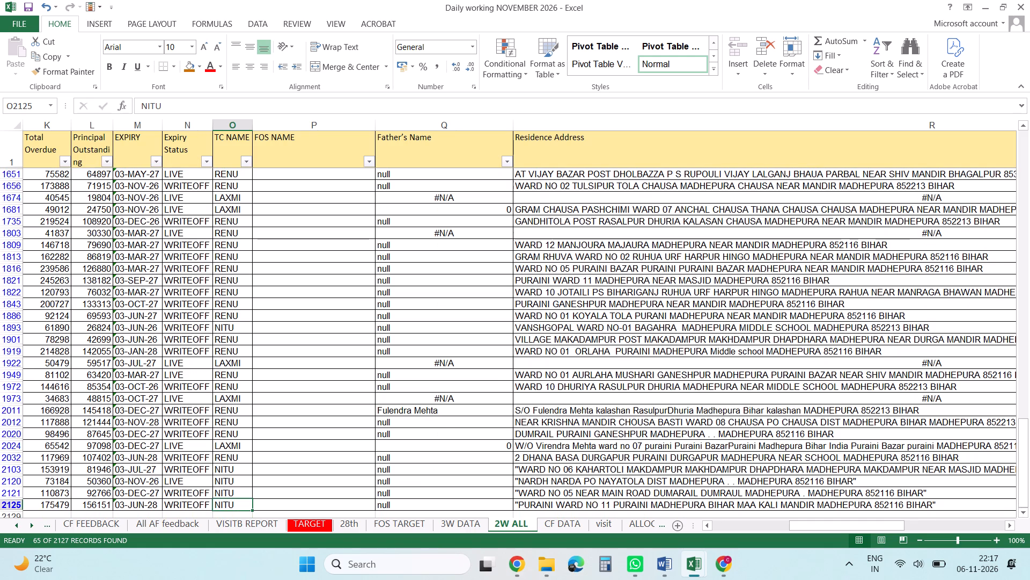
key(ctrl+Up)
key(Down)
key(Up)
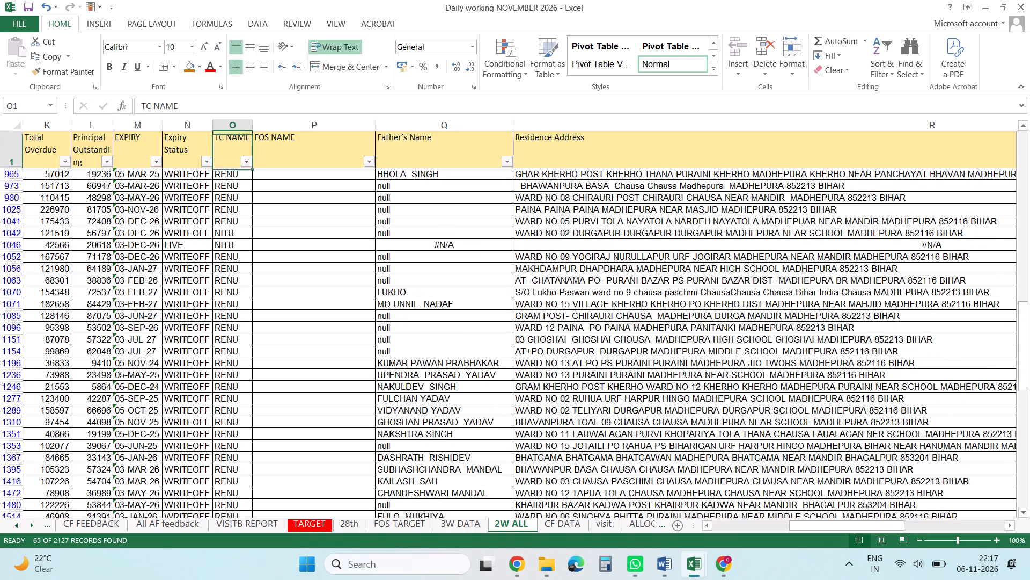
key(Down)
key(ctrl+Down)
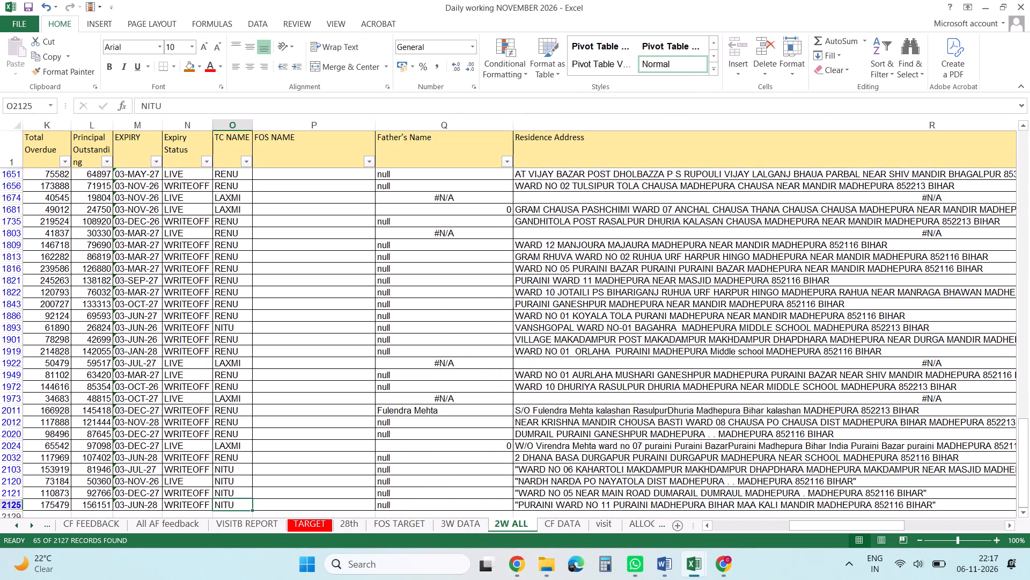
key(ctrl+Up)
key(Down)
key(Up)
key(Down)
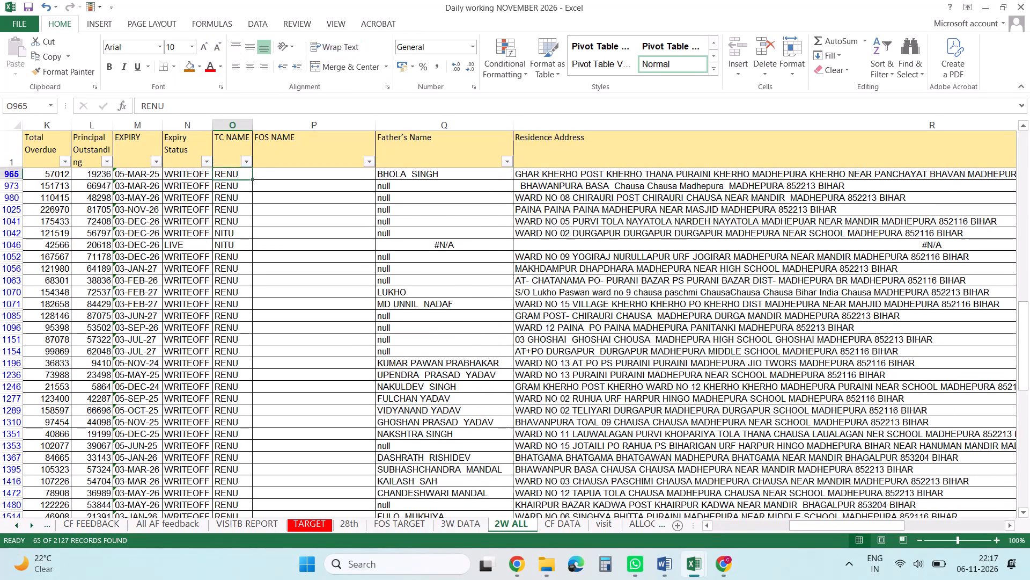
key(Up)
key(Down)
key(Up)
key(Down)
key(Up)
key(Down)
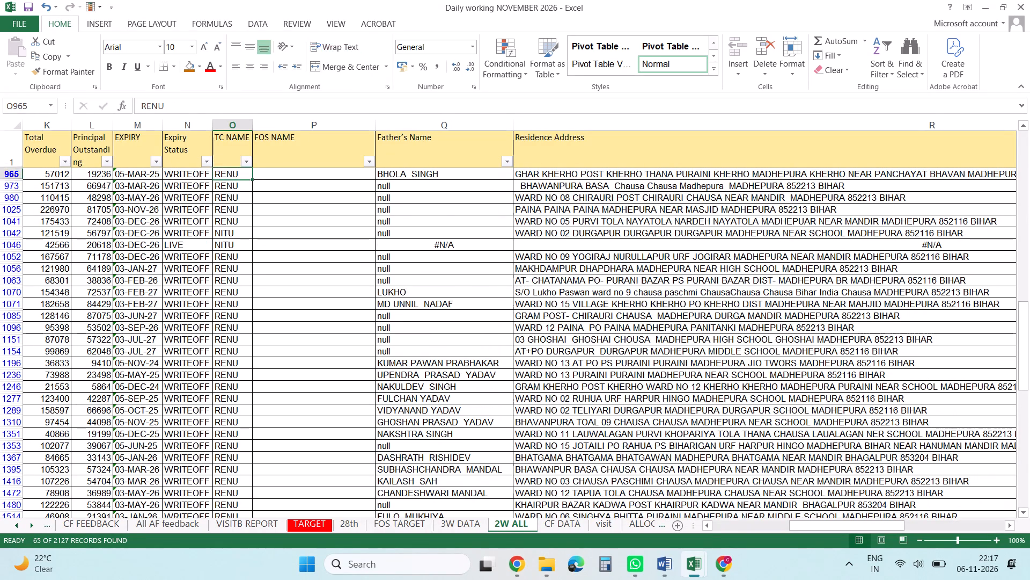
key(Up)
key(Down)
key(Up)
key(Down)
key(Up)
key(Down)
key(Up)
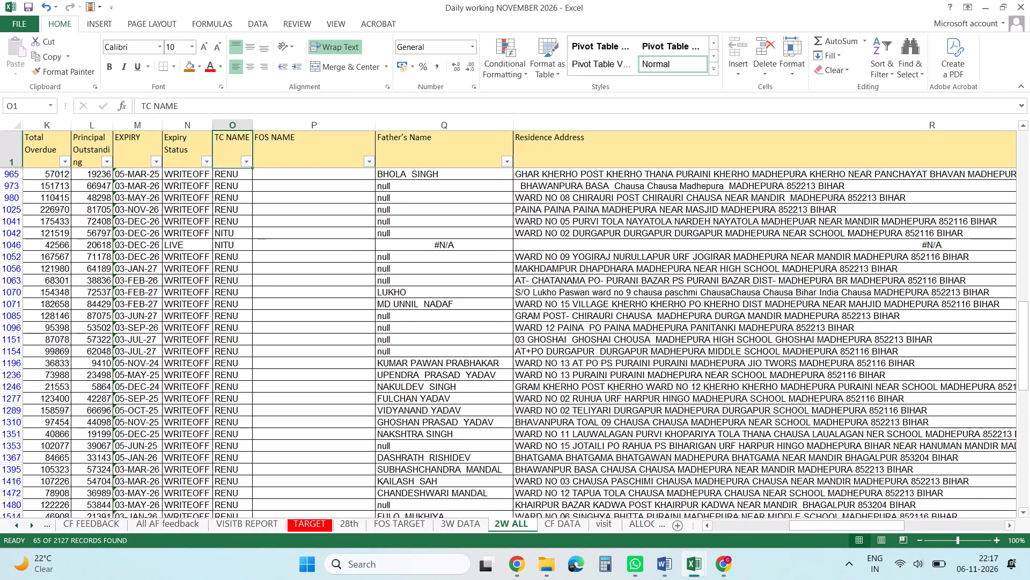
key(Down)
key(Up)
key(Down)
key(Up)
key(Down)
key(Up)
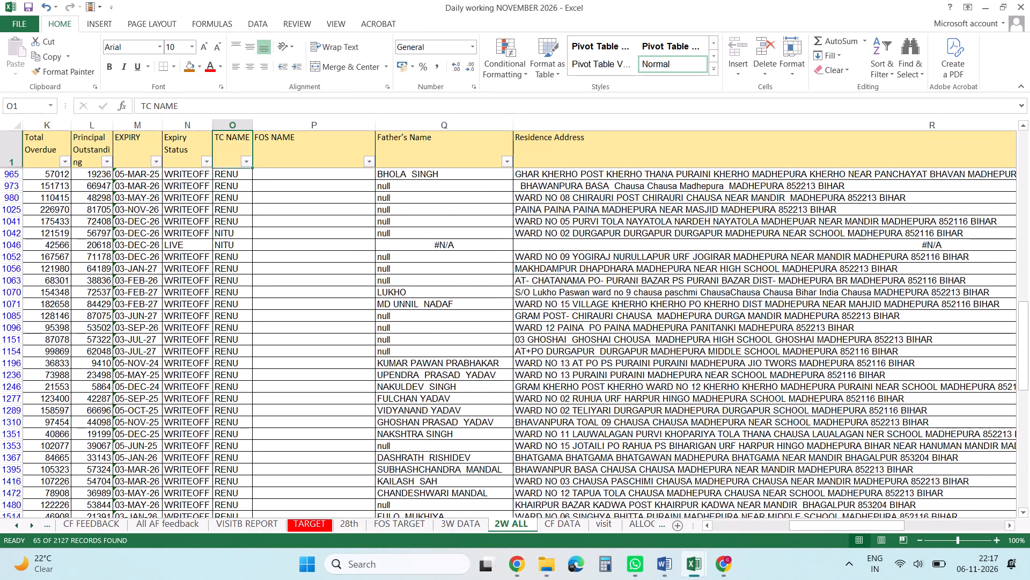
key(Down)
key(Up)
Review the filtered records from Loan Number onward and check which names the CO NAME filter offers, leaving the filter as is.
key(ctrl+Left)
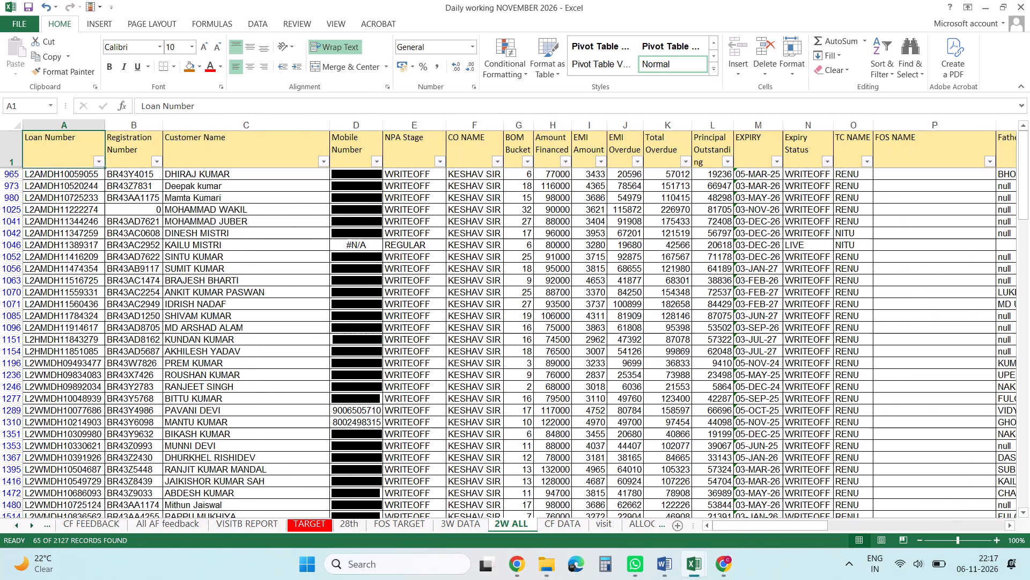
key(Right)
key(Right)
key(Right)
key(Right)
key(Right)
key(Right)
key(Right)
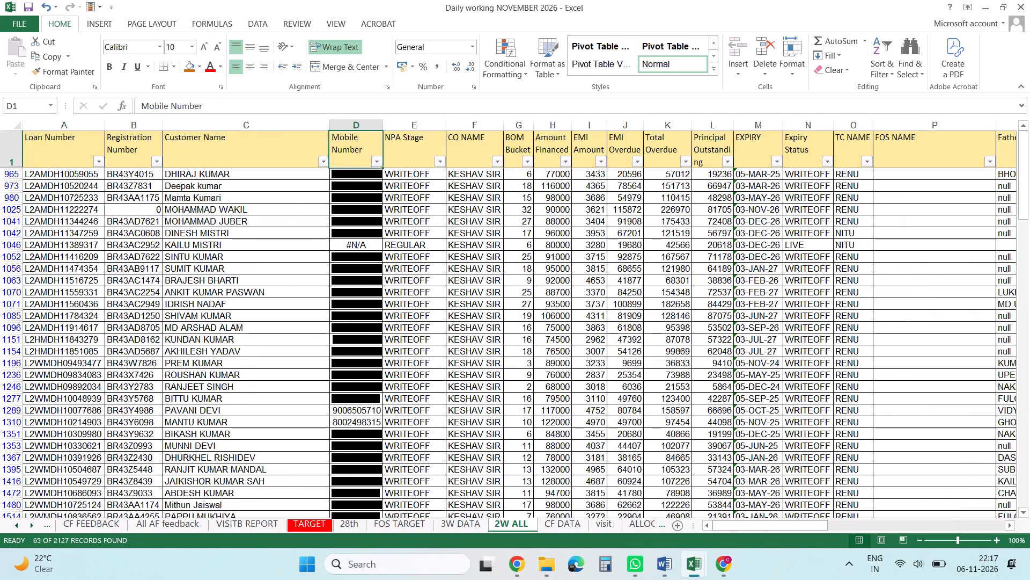
key(Left)
key(Left)
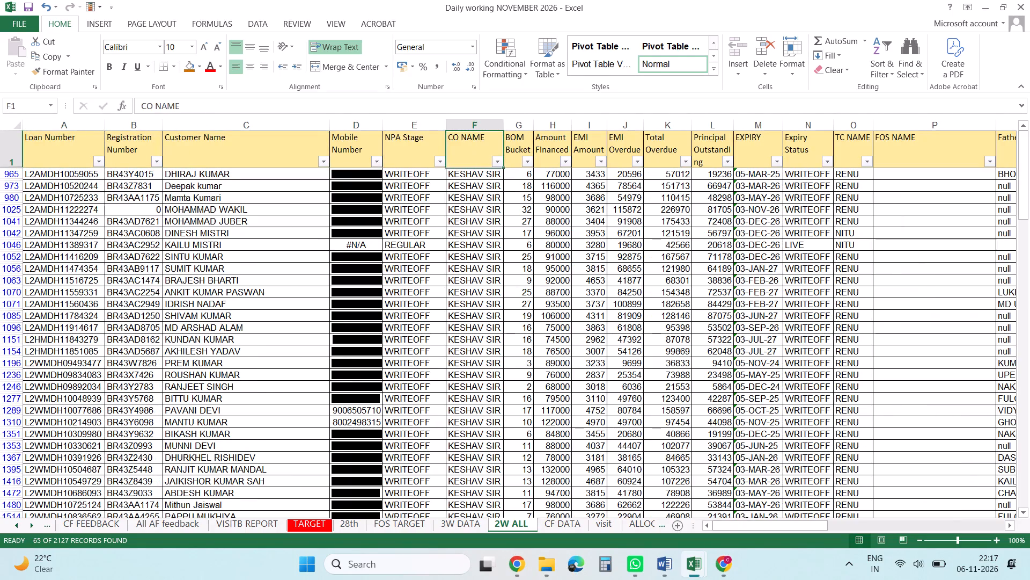
key(Down)
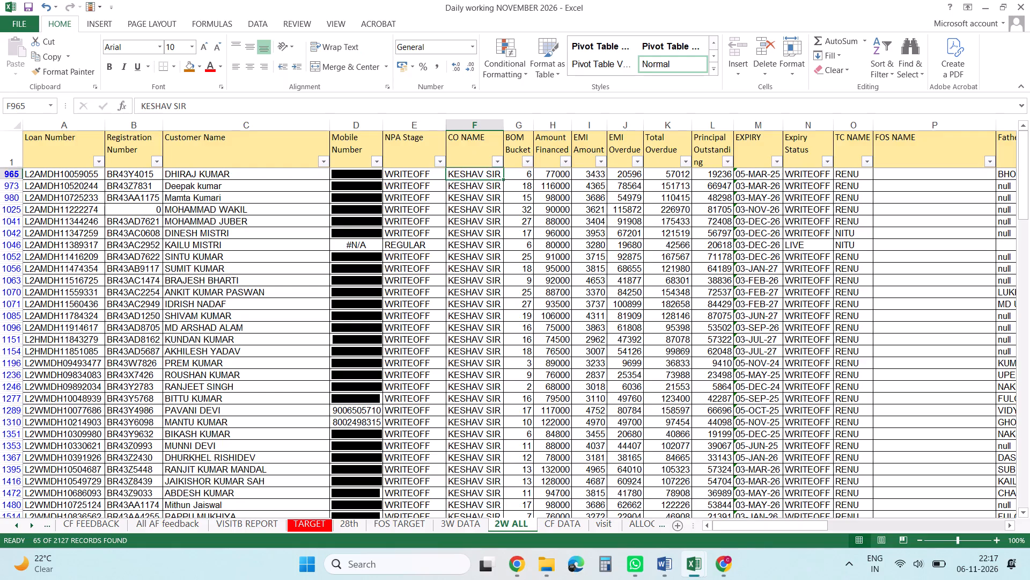
click(499, 161)
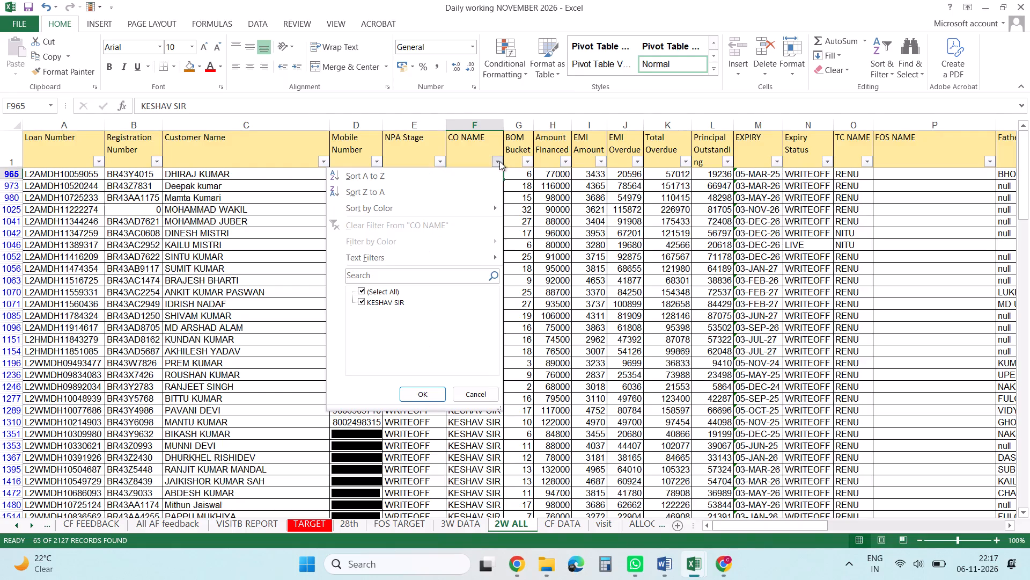
click(489, 394)
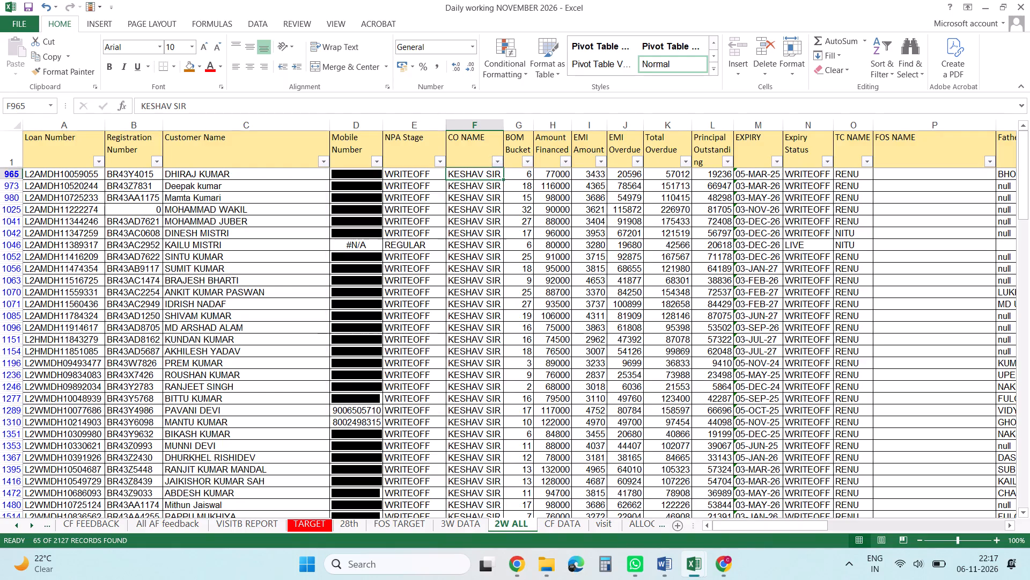
Review the columns from EMI Overdue to Father's Name and go to the first filtered record's FOS NAME cell.
click(616, 277)
click(628, 137)
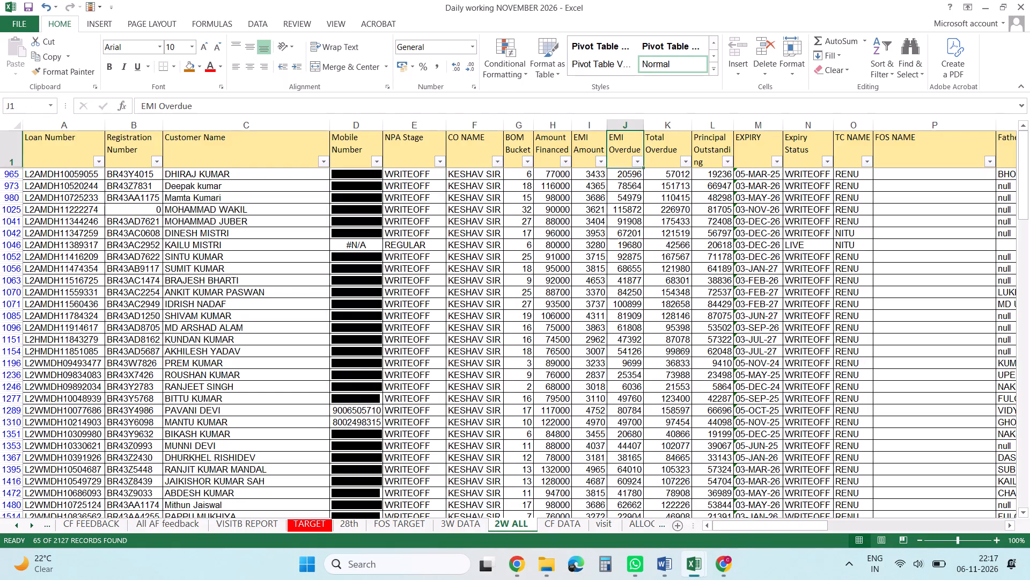
key(Right)
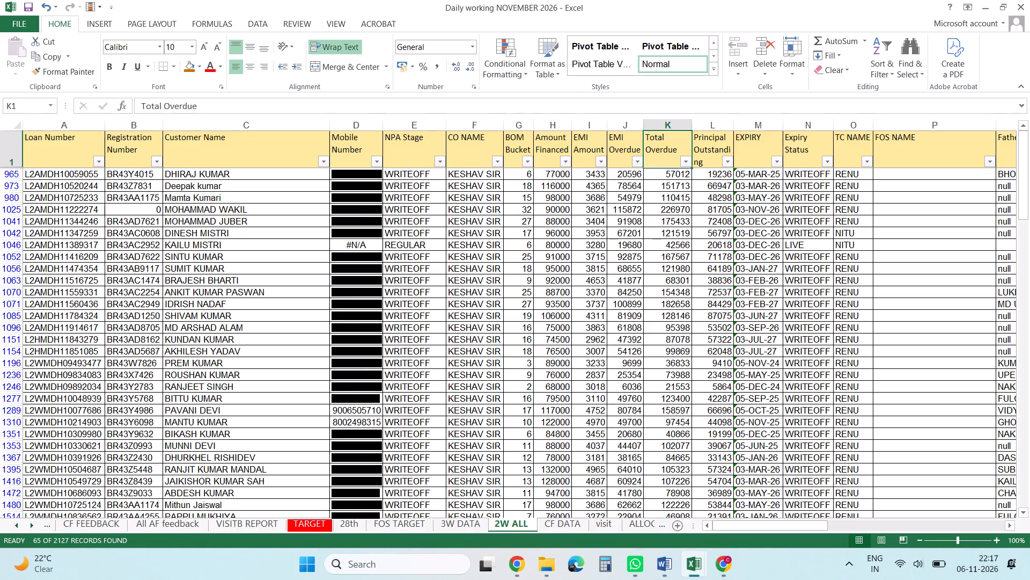
key(Right)
key(Right)
key(Right)
key(Right)
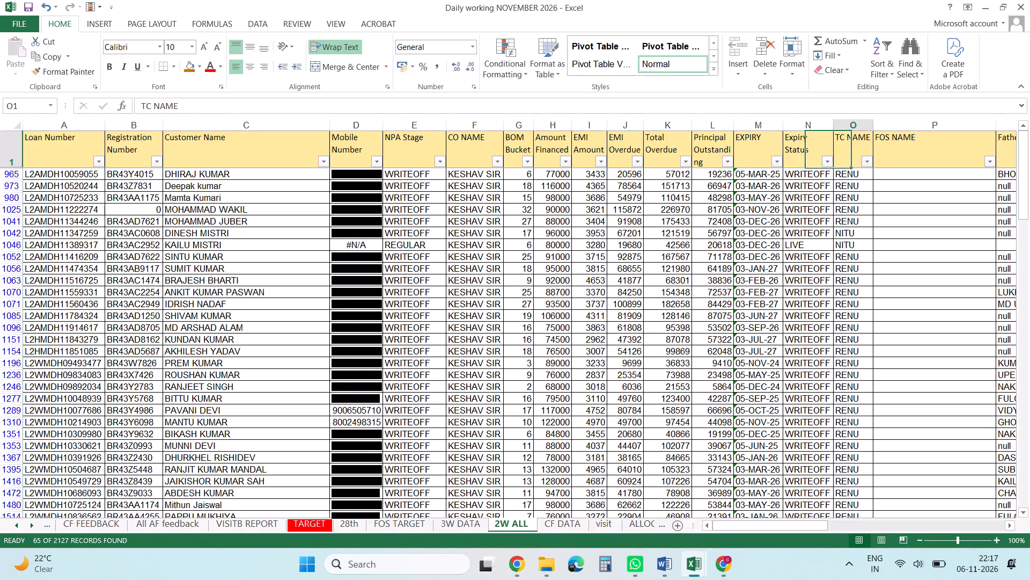
key(Right)
key(Right)
key(Right)
key(Left)
key(Left)
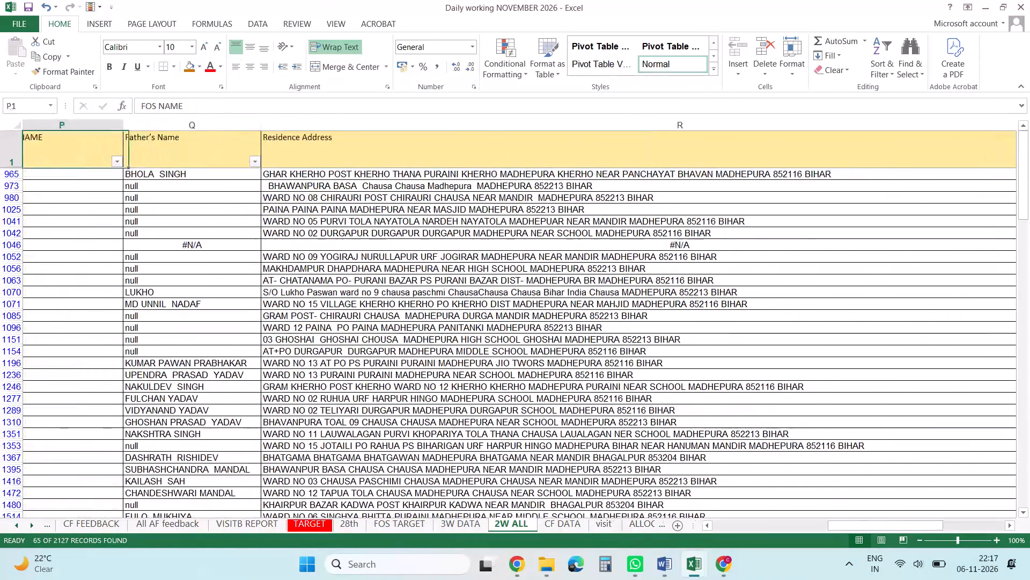
key(Left)
key(Right)
key(Down)
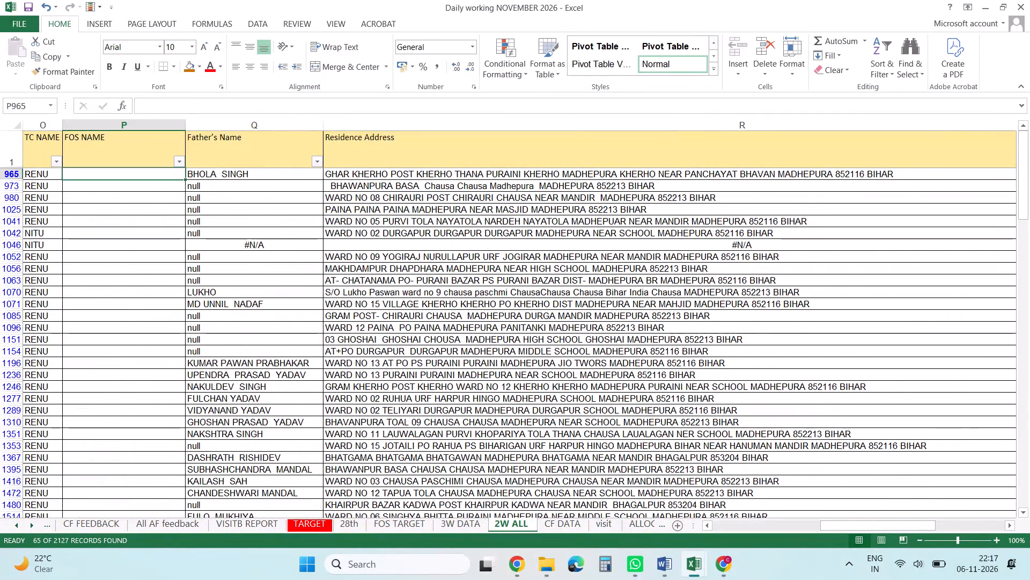
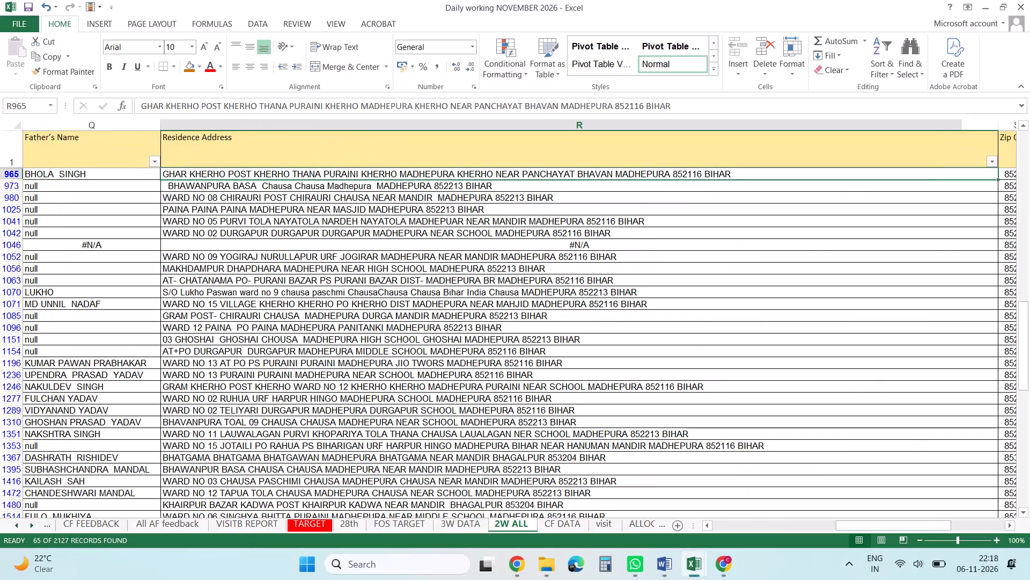
Read down the filtered residence addresses to the row 1353 record, then check that record's FOS NAME and Zip Code cells.
key(Left)
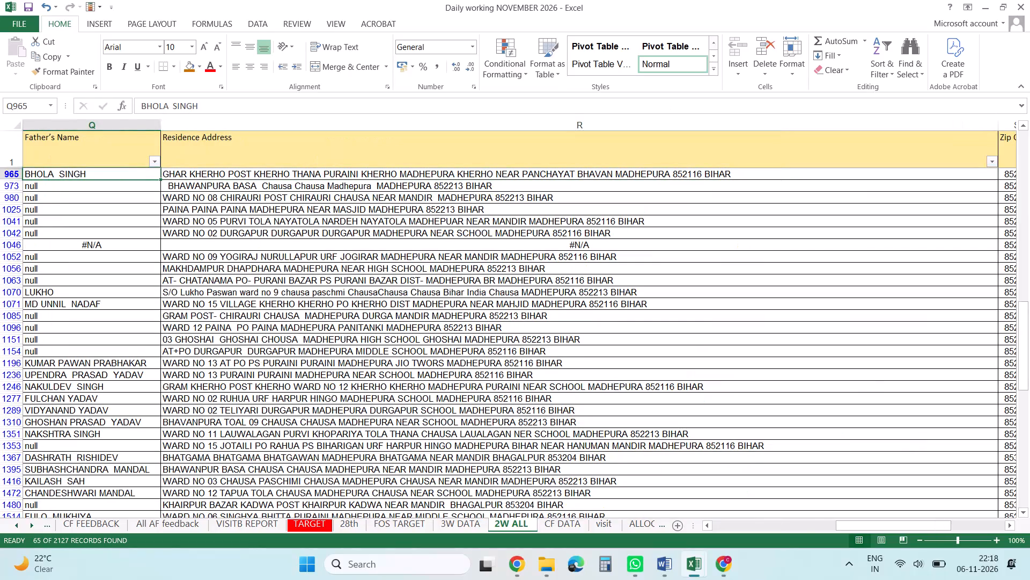
key(Right)
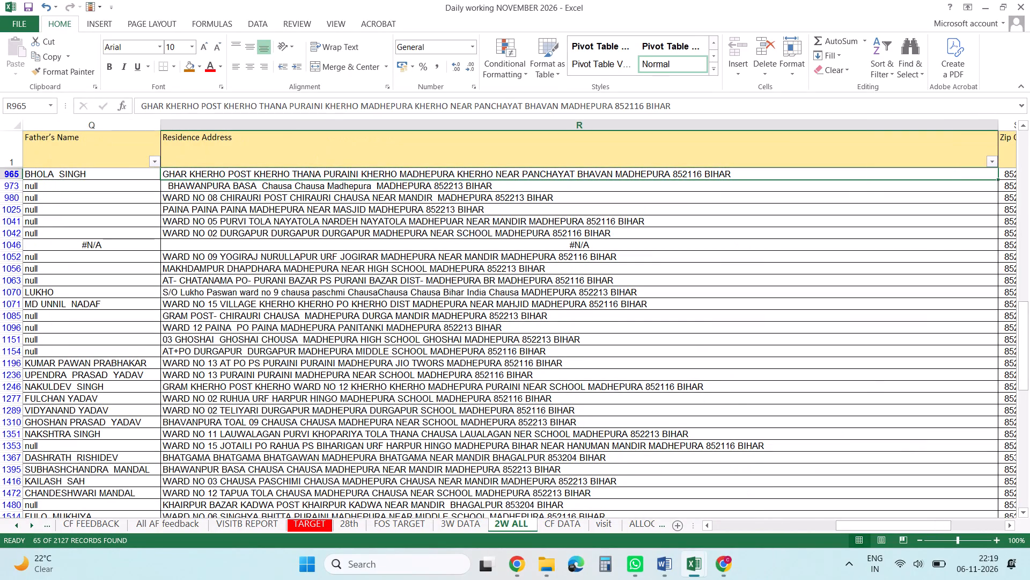
key(Down)
key(Down)
key(Down)
key(Down)
key(Down)
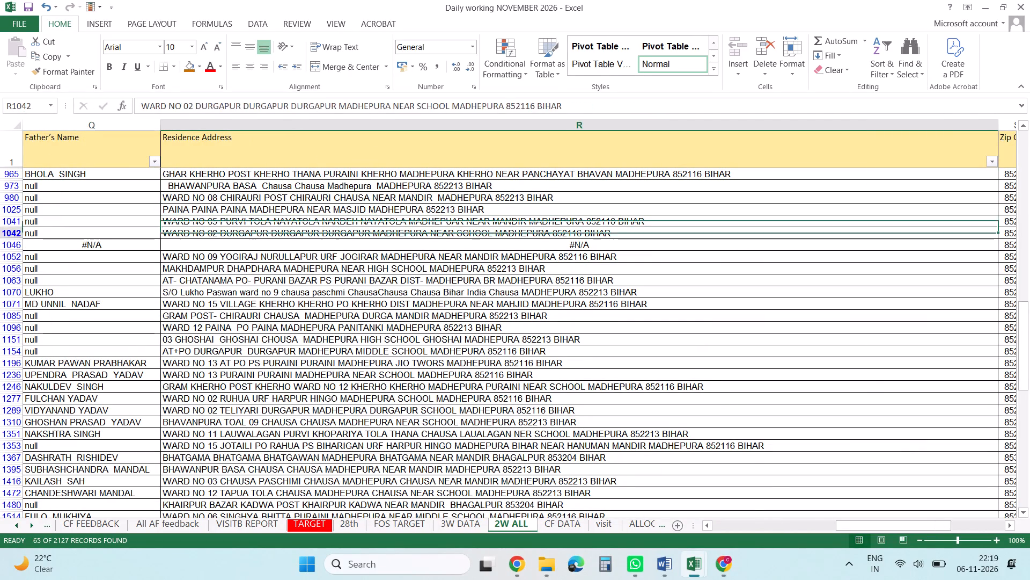
key(Down)
key(Down)
key(Down)
key(Down)
key(Down)
key(Down)
key(Down)
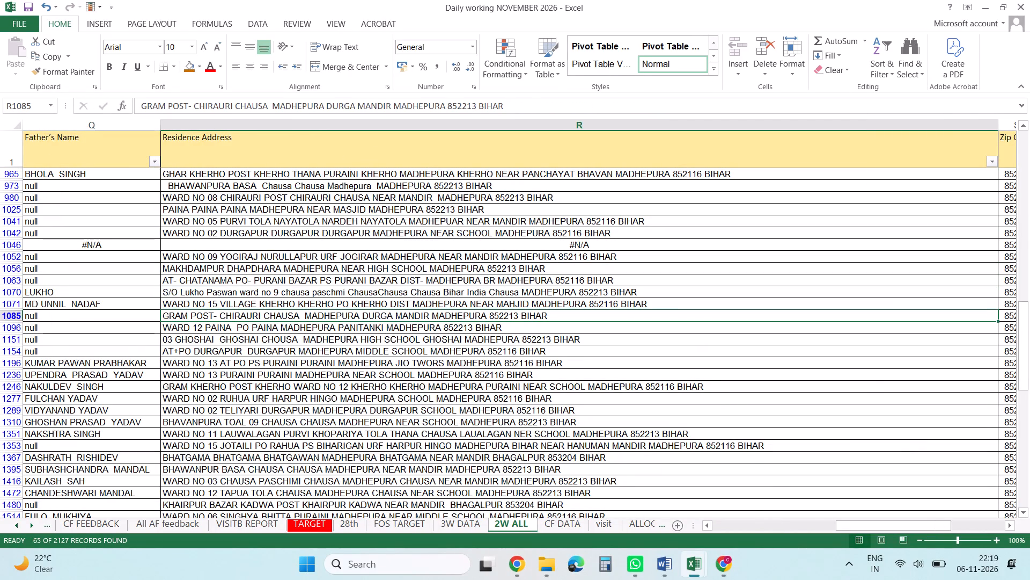
key(Down)
key(Down)
key(Down)
key(Down)
key(Down)
key(Down)
key(Down)
key(Down)
key(Down)
key(Down)
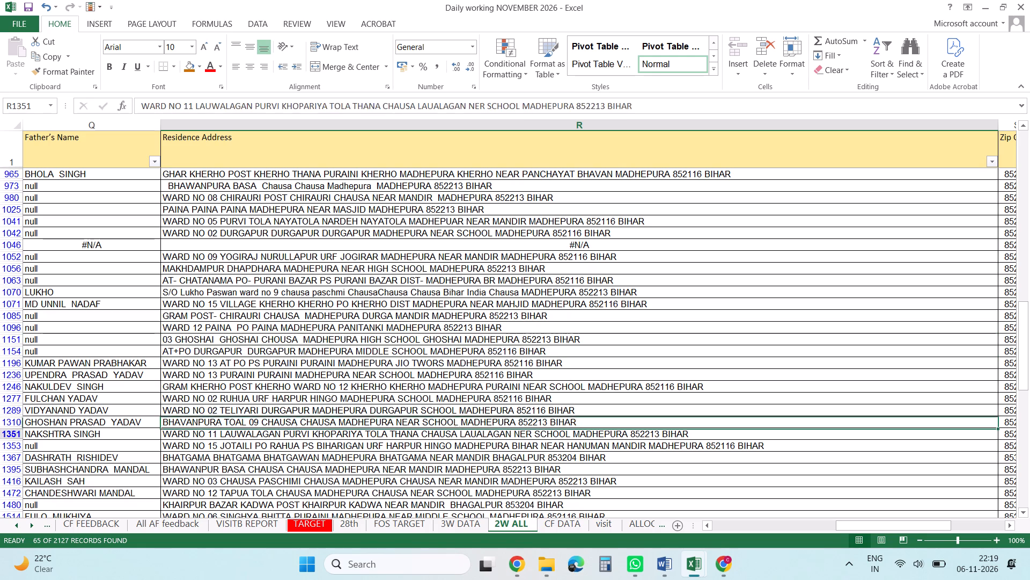
key(Down)
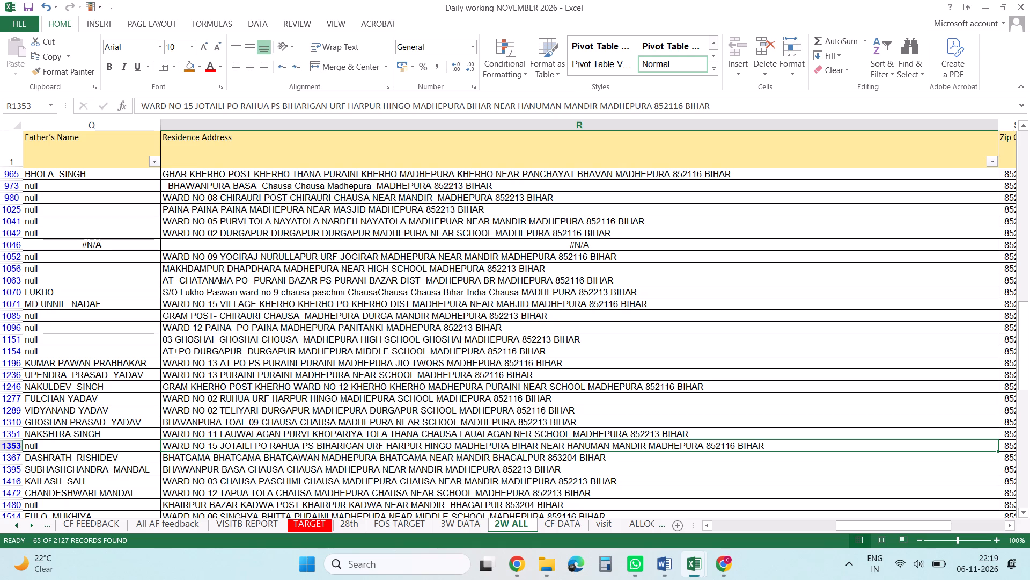
key(Left)
key(Left)
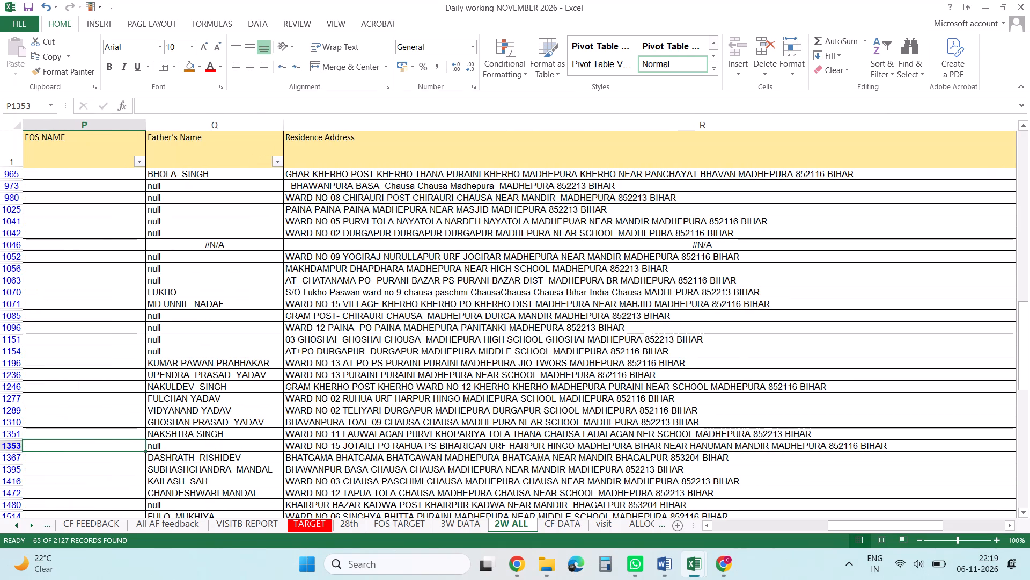
key(Right)
key(Right)
key(Right)
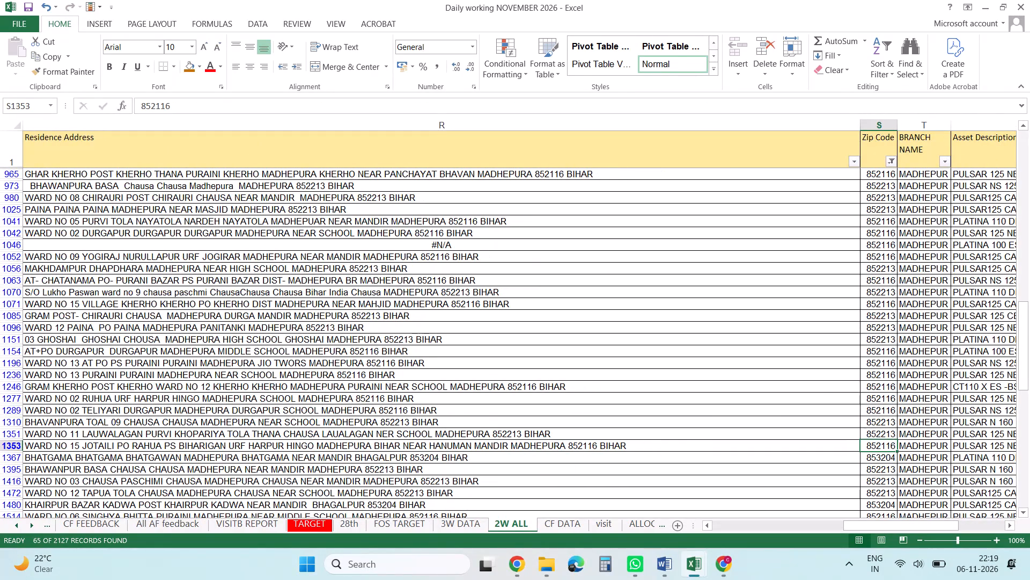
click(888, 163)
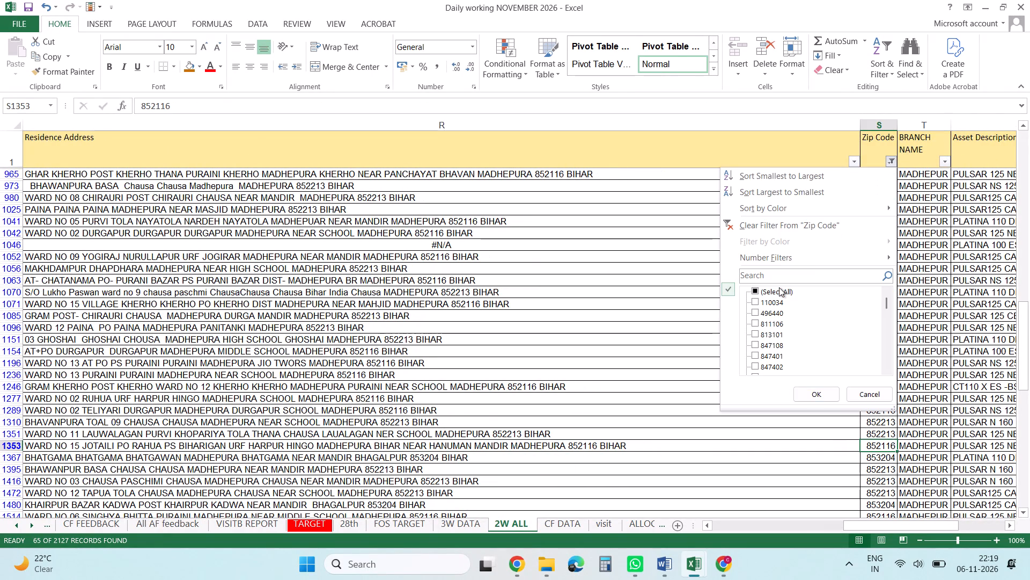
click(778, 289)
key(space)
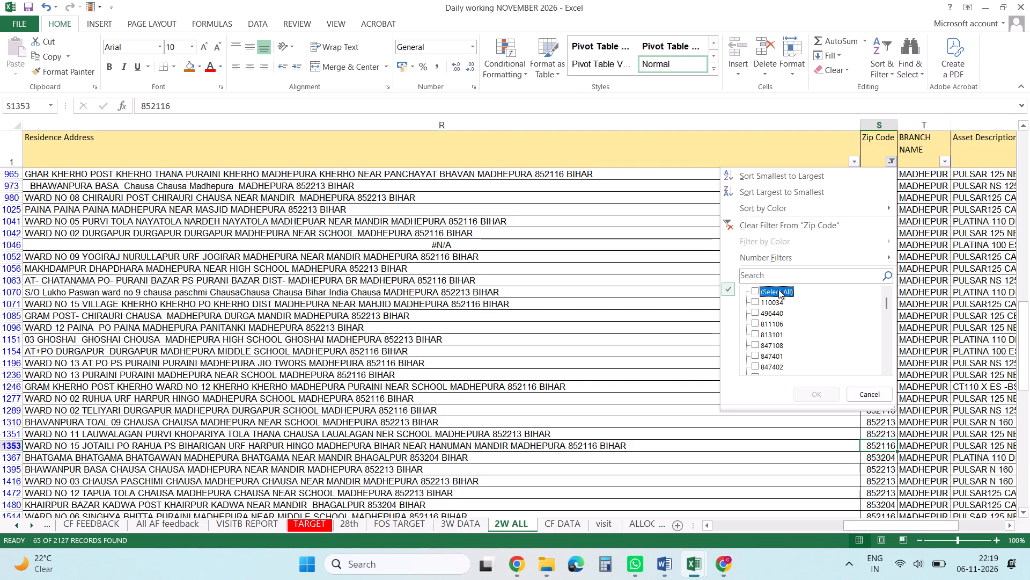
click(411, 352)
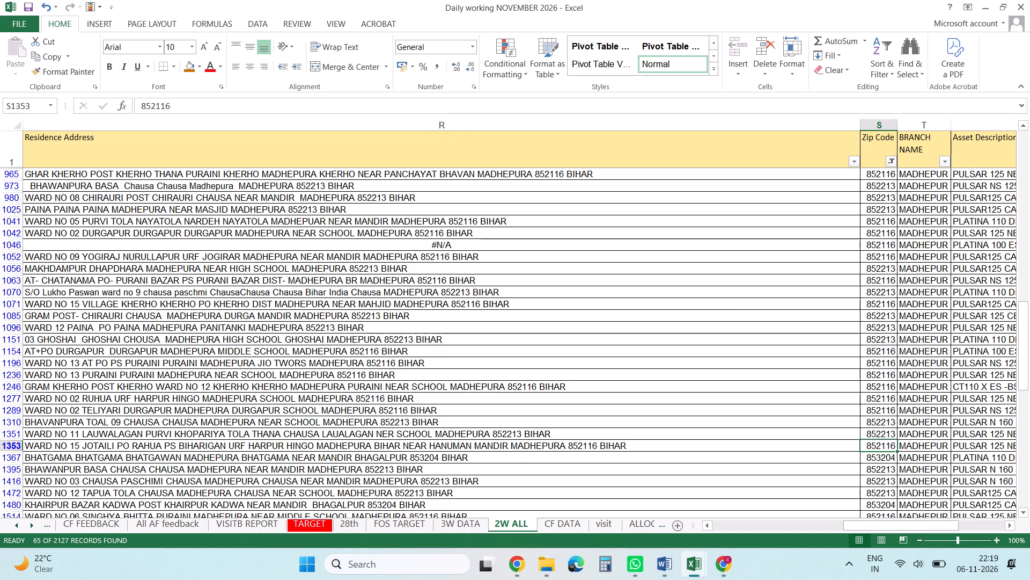
Review the row 1353 record from Residence Address back through the FOS NAME, overdue and CO NAME columns to Loan Number.
click(606, 433)
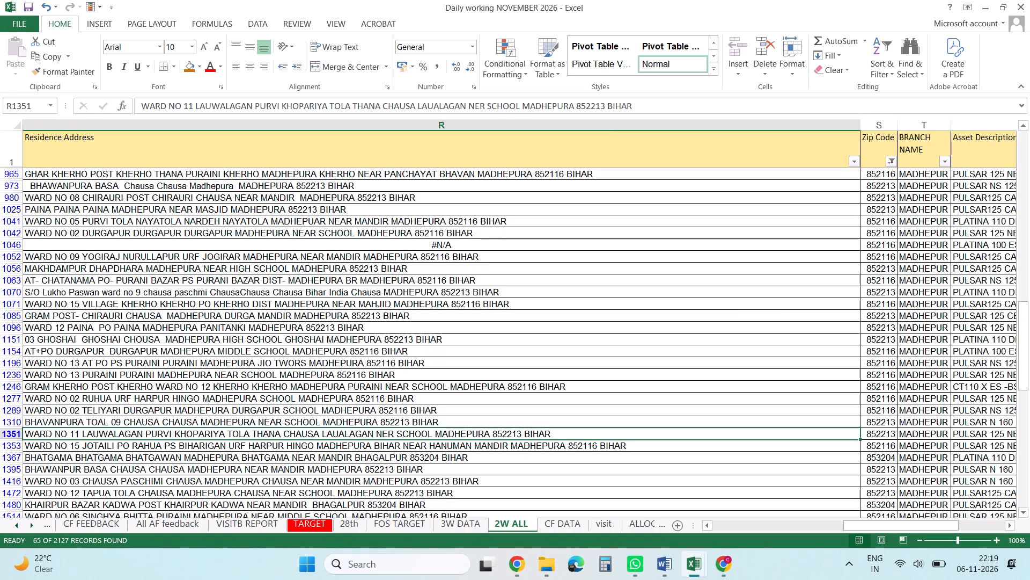
key(Down)
key(Left)
key(Left)
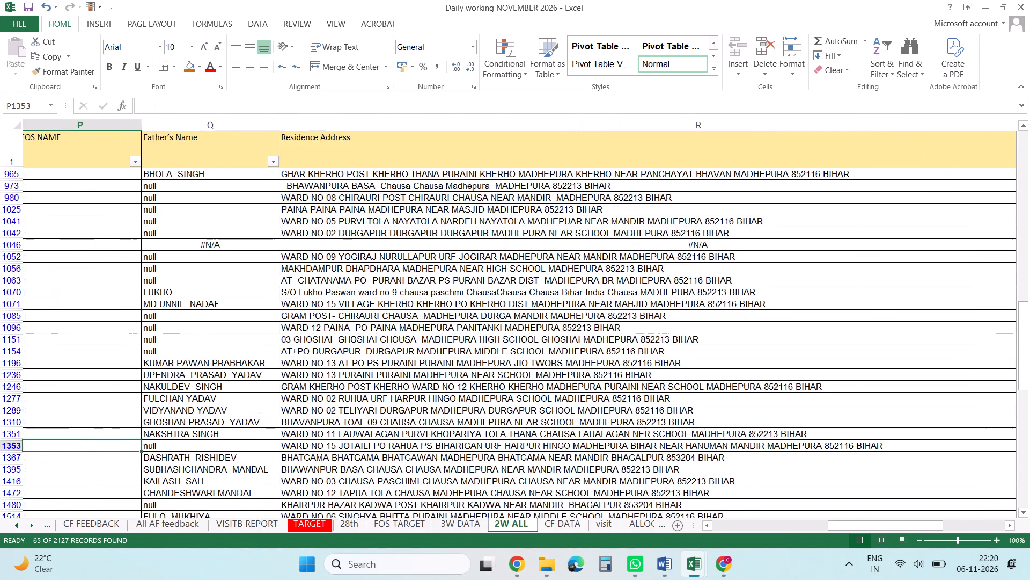
key(Left)
key(Left)
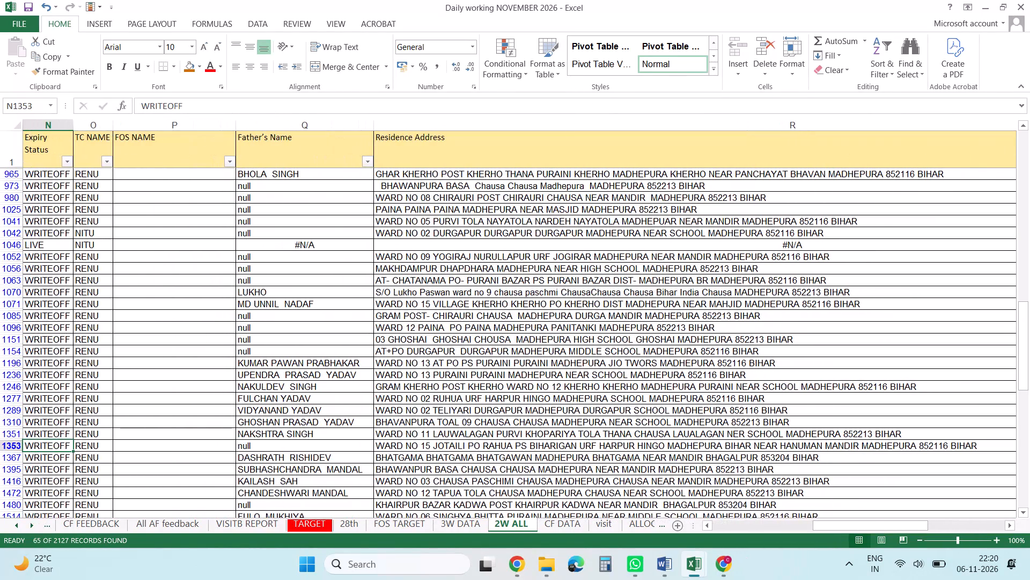
key(Left)
key(Left)
key(Left)
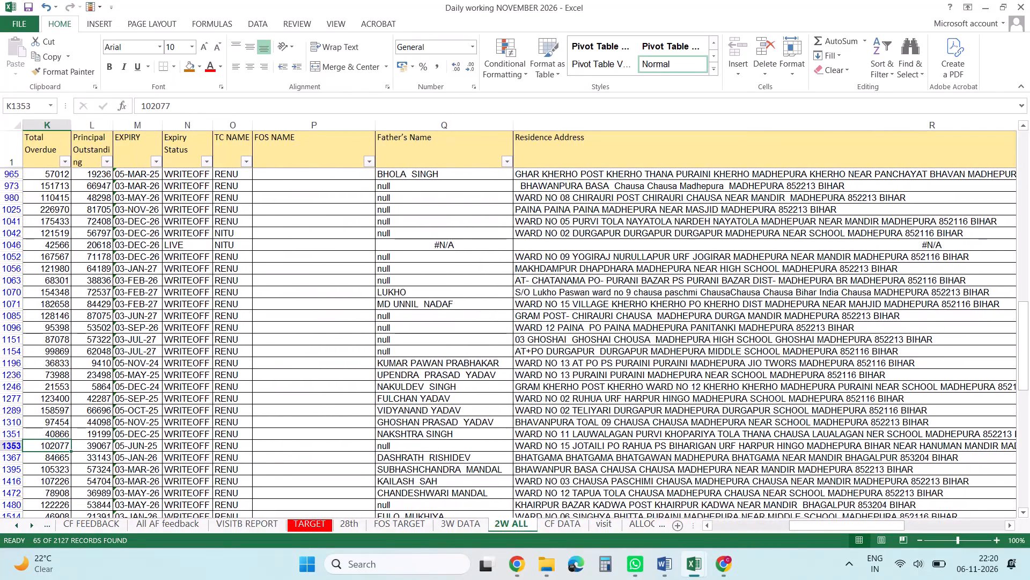
key(Left)
key(Left)
key(Left)
key(Left)
key(Left)
key(Left)
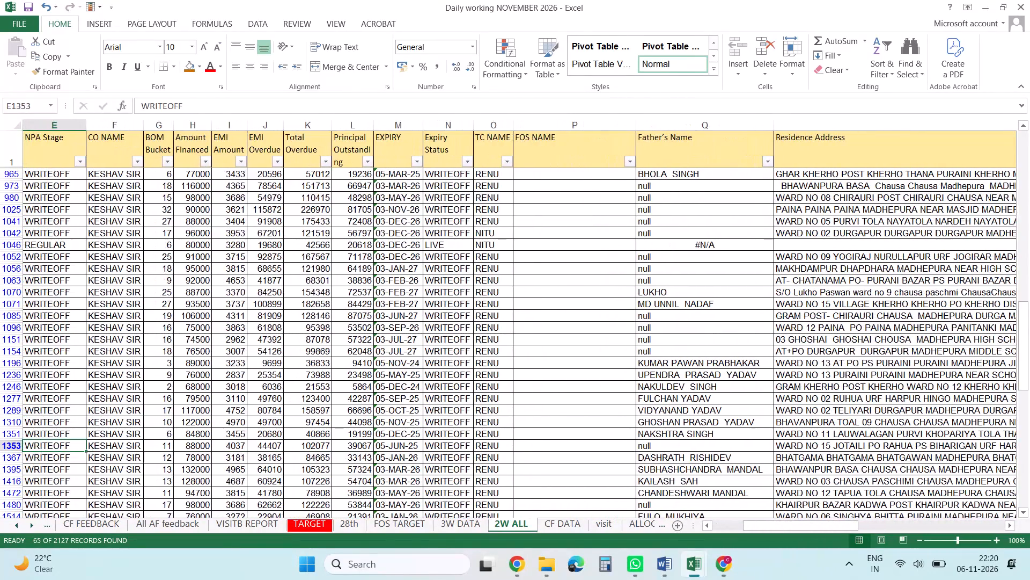
key(Left)
key(Left)
key(Left)
key(Left)
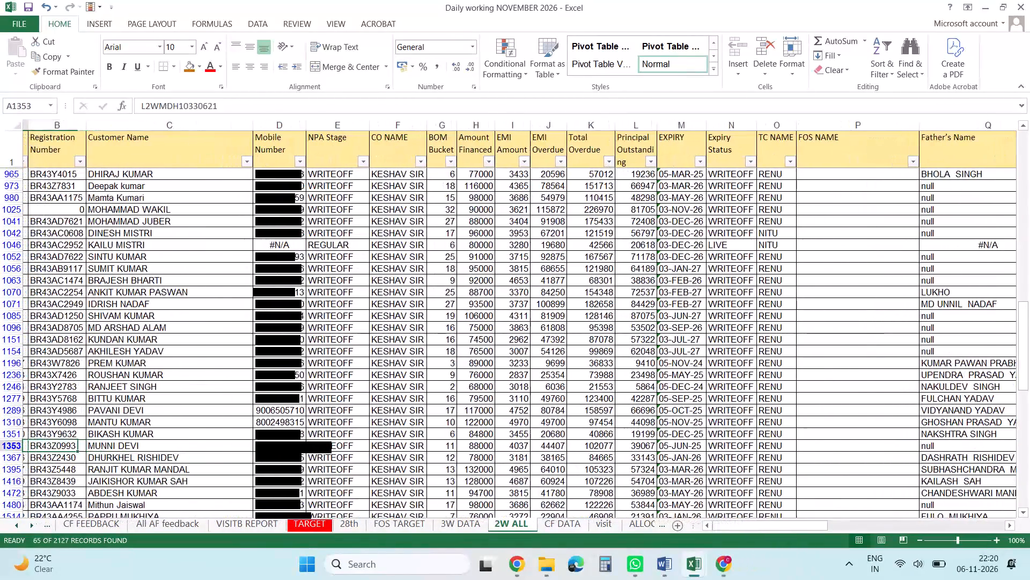
key(Left)
key(Left)
key(Left)
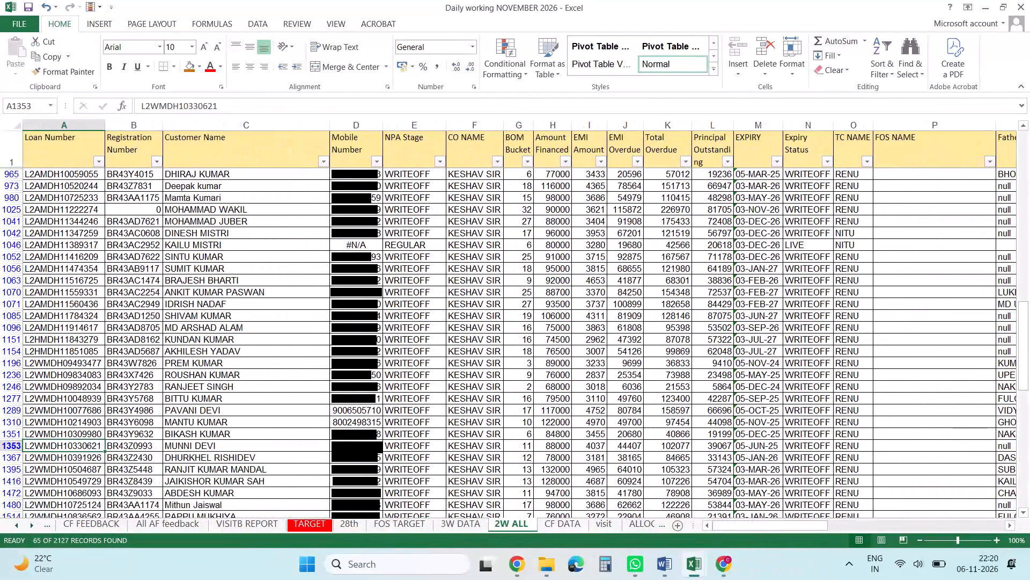
Review the row 1353 record across its columns from Loan Number to Zip Code.
key(Right)
key(Right)
key(Right)
key(Right)
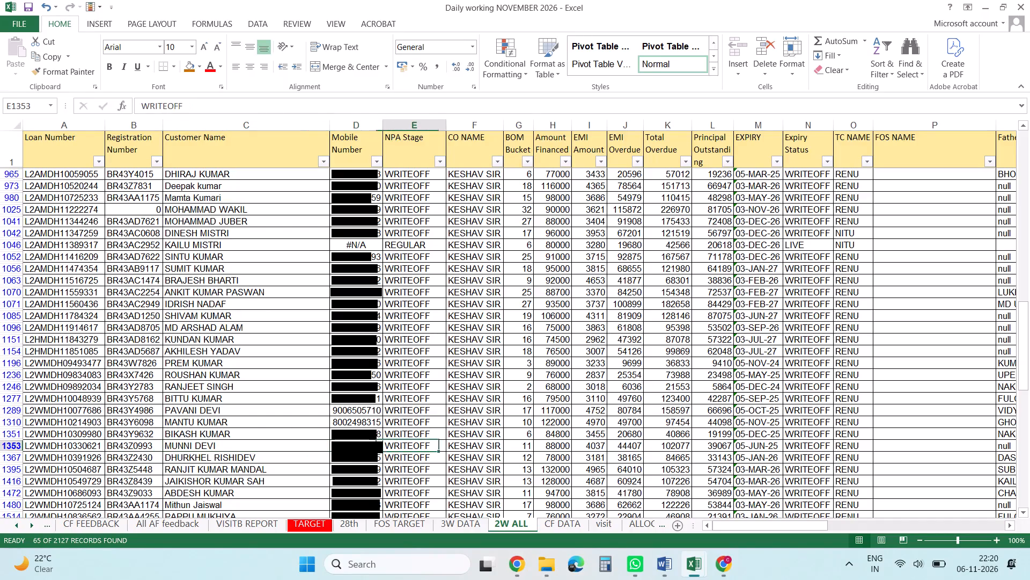
key(Right)
key(Right)
key(Right)
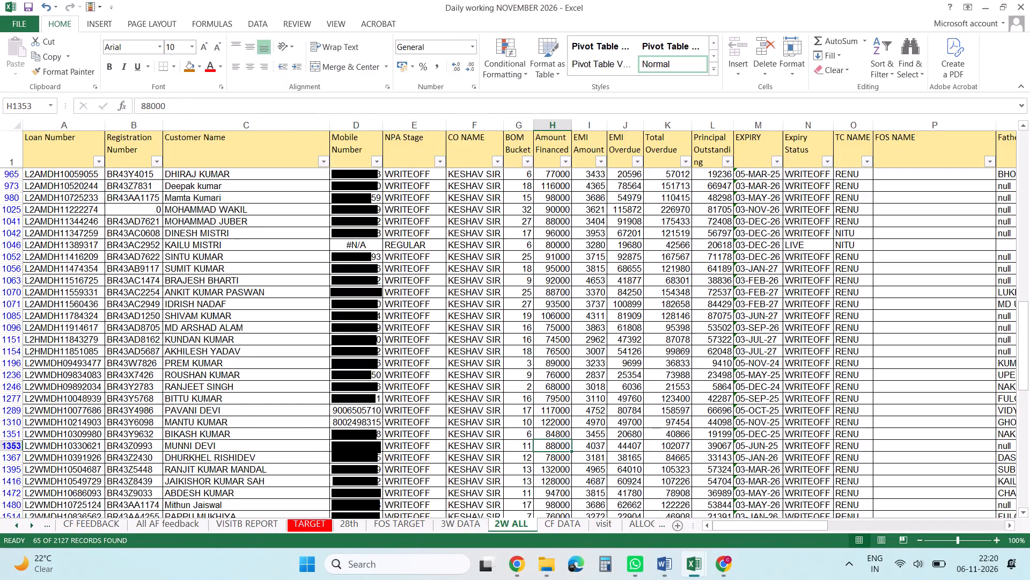
key(Right)
key(Right)
key(Right)
key(Right)
key(Right)
key(Right)
key(Right)
key(Right)
key(Right)
key(Right)
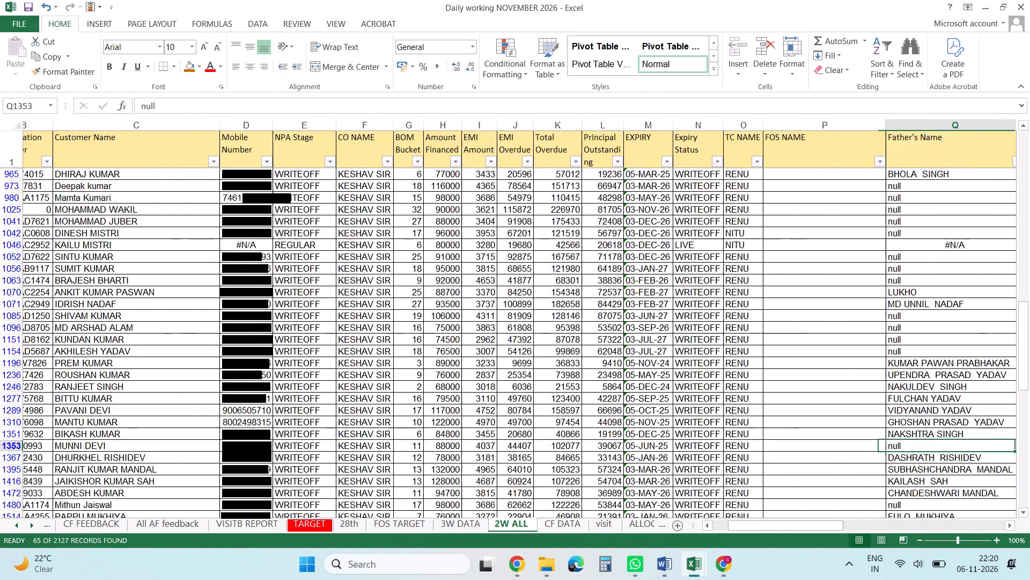
key(Right)
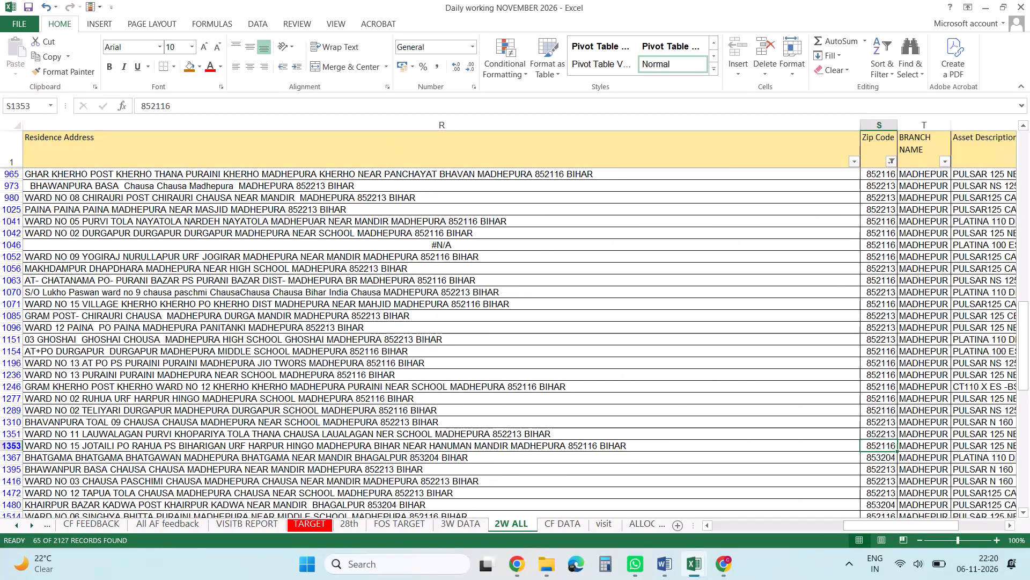
Return to the row 1353 record's Loan Number and re-examine its columns across to Residence Address, ending on the FOS NAME cell.
key(Left)
key(Left)
key(Left)
key(Left)
key(Left)
key(Left)
key(Left)
key(Left)
key(Left)
key(Left)
key(Left)
key(Left)
key(Left)
key(Left)
key(Left)
key(Left)
key(Left)
key(Left)
key(Left)
key(Left)
key(Left)
key(Left)
key(Left)
key(Left)
key(Left)
key(Left)
key(Left)
key(Left)
key(Left)
key(Left)
key(Left)
key(Left)
key(Left)
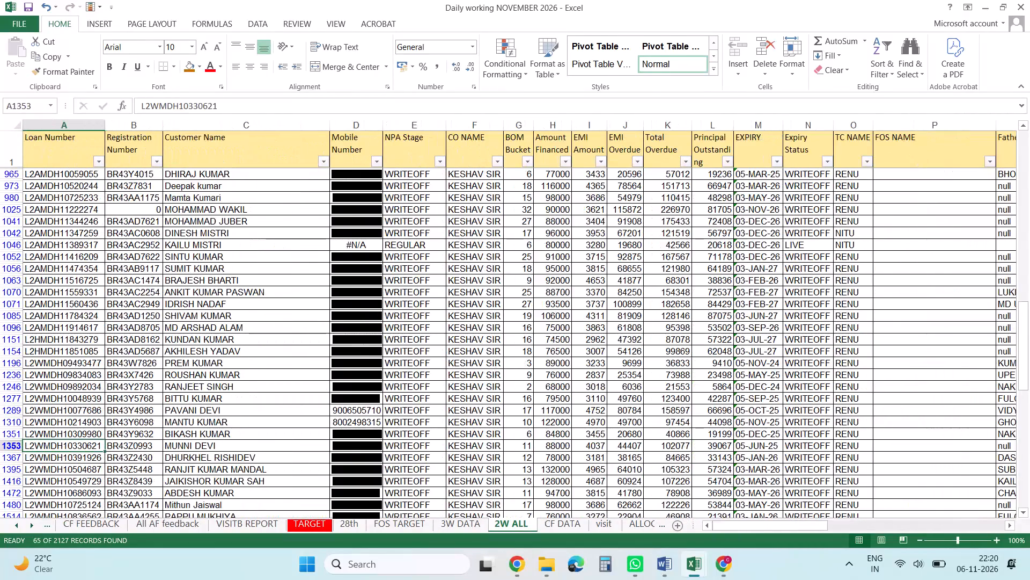
key(Right)
key(Right)
key(Right)
key(Right)
key(Right)
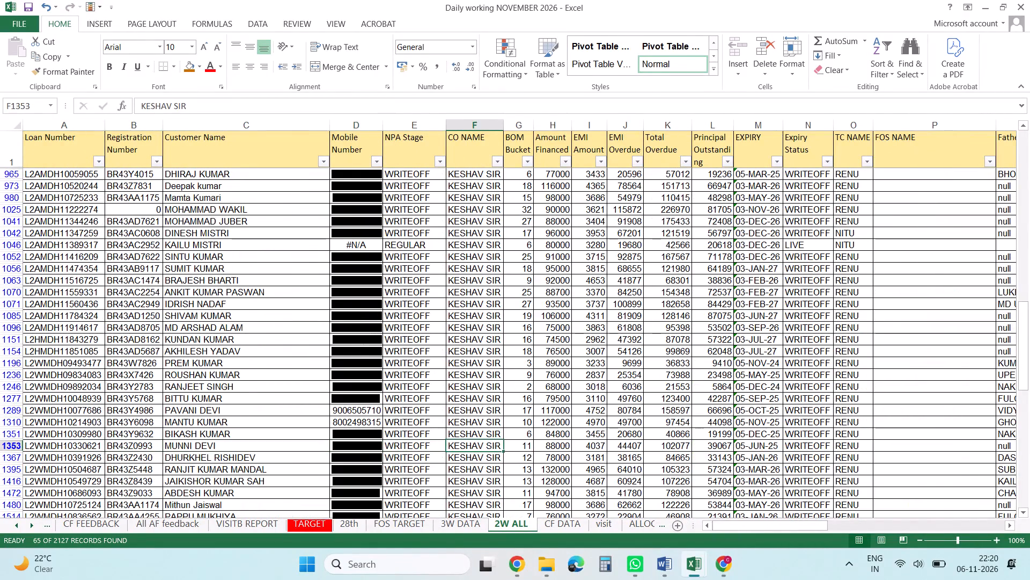
key(Right)
key(Right)
key(Right)
key(Right)
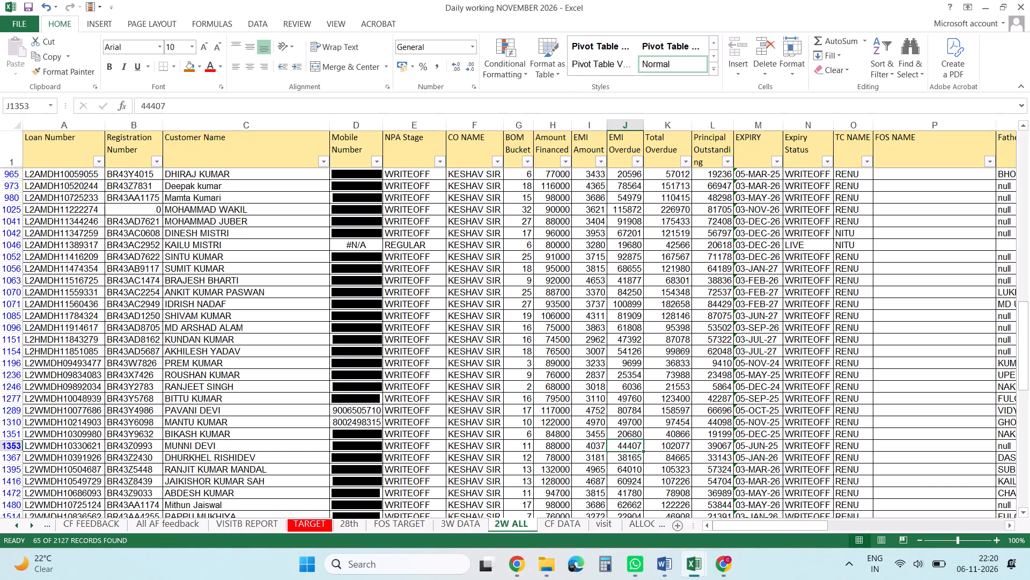
key(Right)
key(Right)
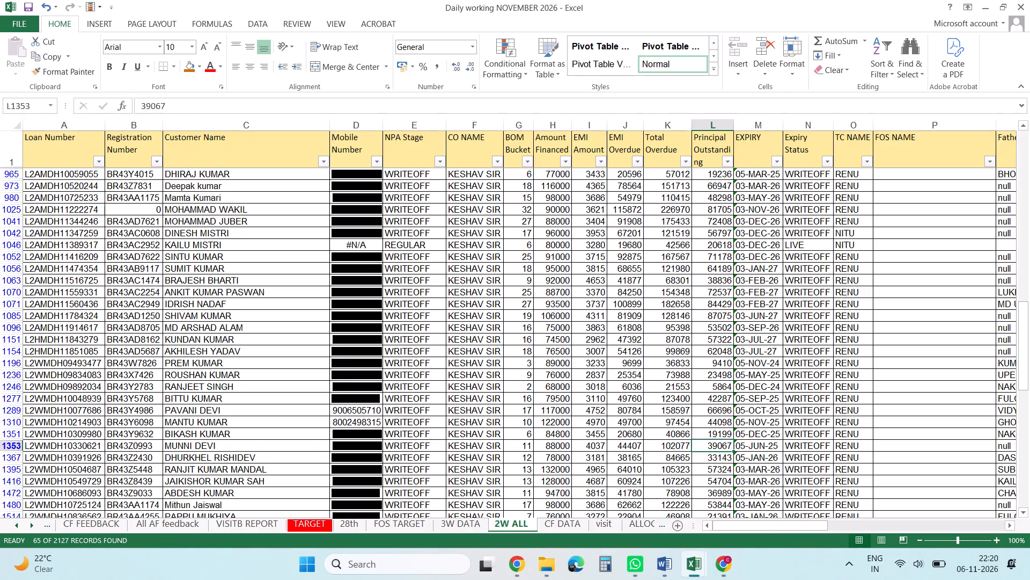
key(Right)
key(Right)
key(Right)
key(Right)
key(Right)
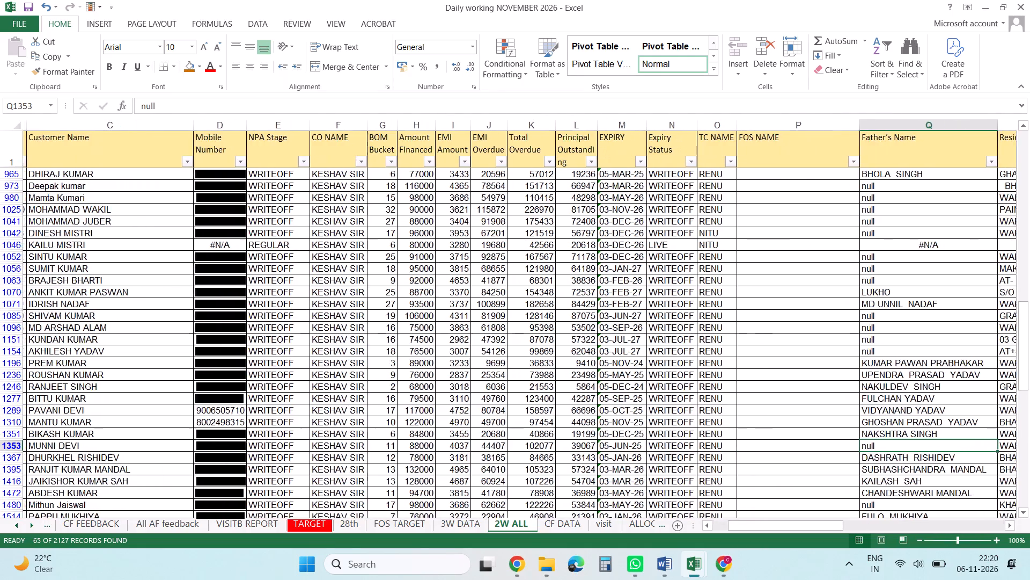
key(Right)
key(Left)
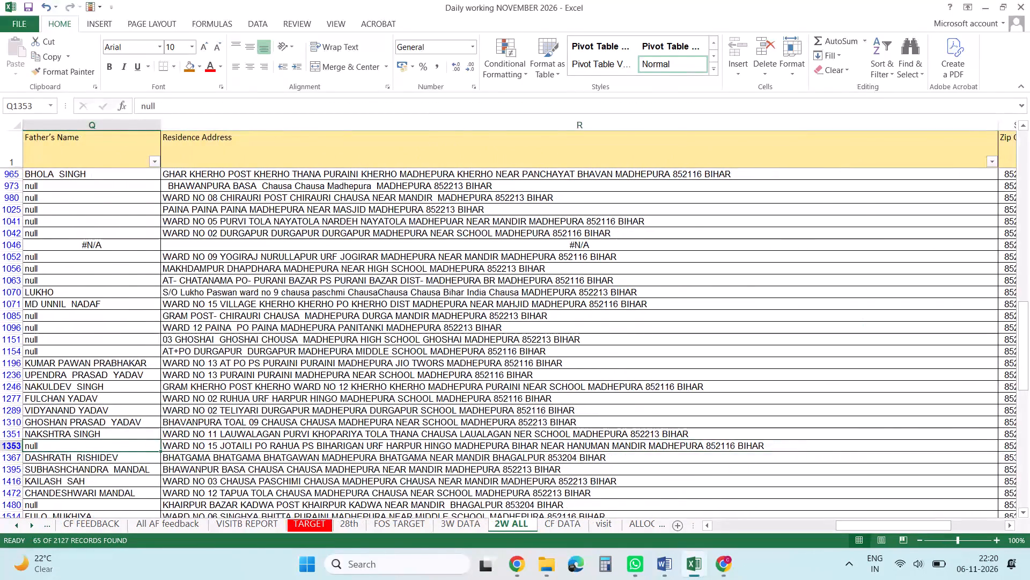
key(Left)
key(Left)
key(Left)
key(Left)
key(Right)
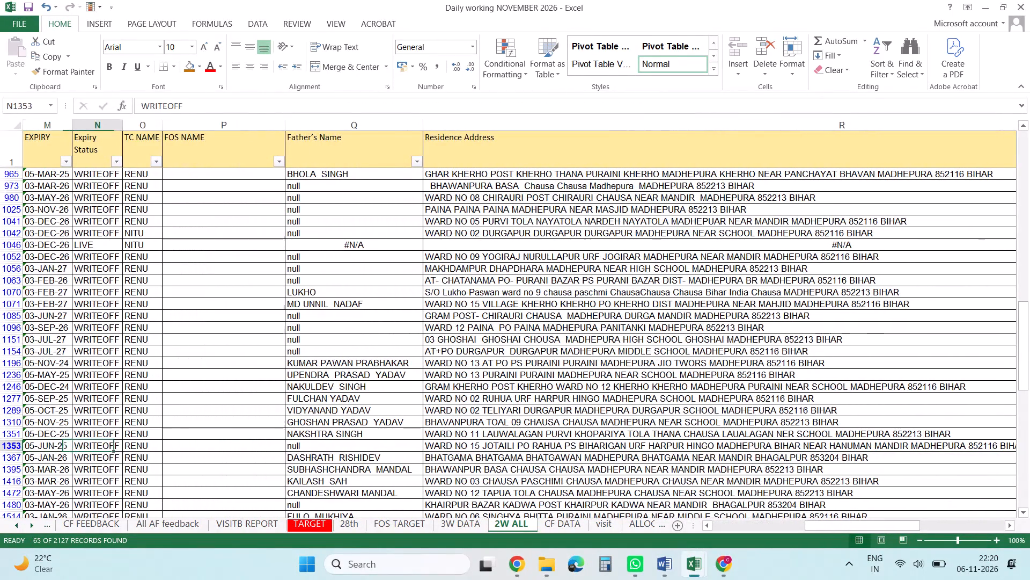
key(Right)
key(Right)
key(Right)
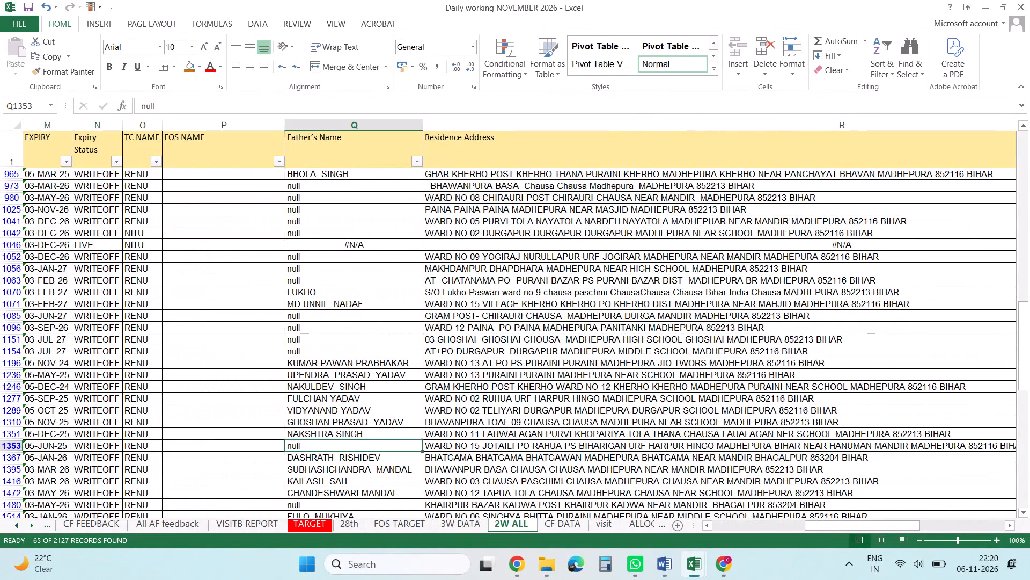
key(Left)
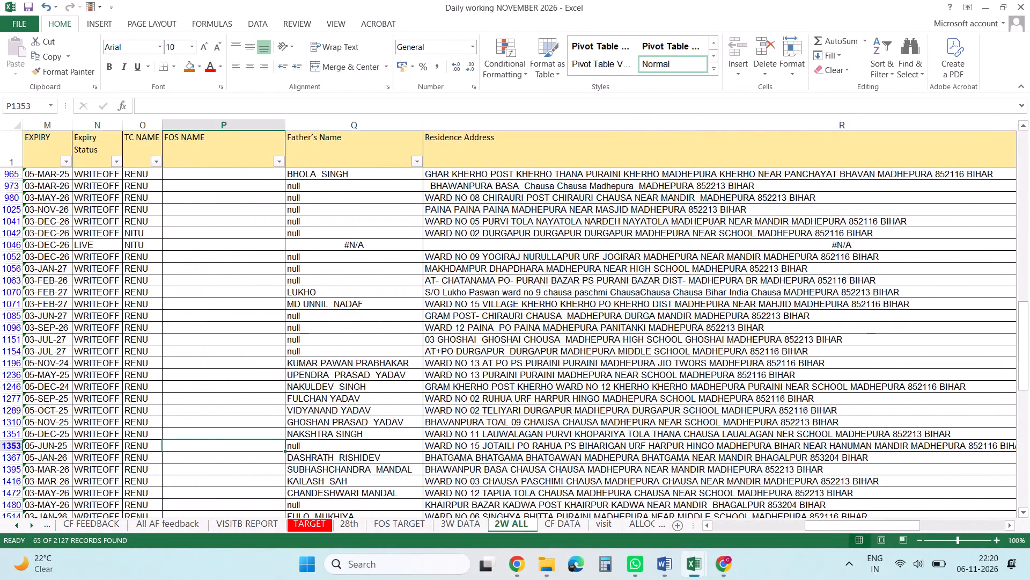
Return to the row 1353 record's Loan Number and review its columns across to Father's Name.
key(Left)
key(Left)
key(Left)
key(Left)
key(Left)
key(Left)
key(Left)
key(Left)
key(Left)
key(Left)
key(Left)
key(Left)
key(Left)
key(Left)
key(Left)
key(Left)
key(Left)
key(Left)
key(Left)
key(Left)
key(Left)
key(Left)
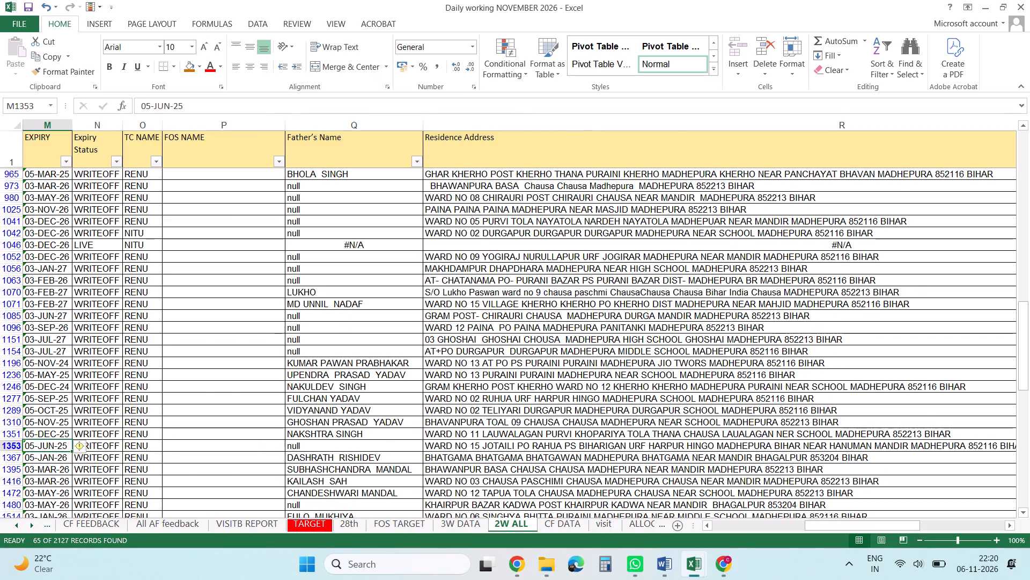
key(Right)
key(Right)
key(Right)
key(Right)
key(Right)
key(Right)
key(Right)
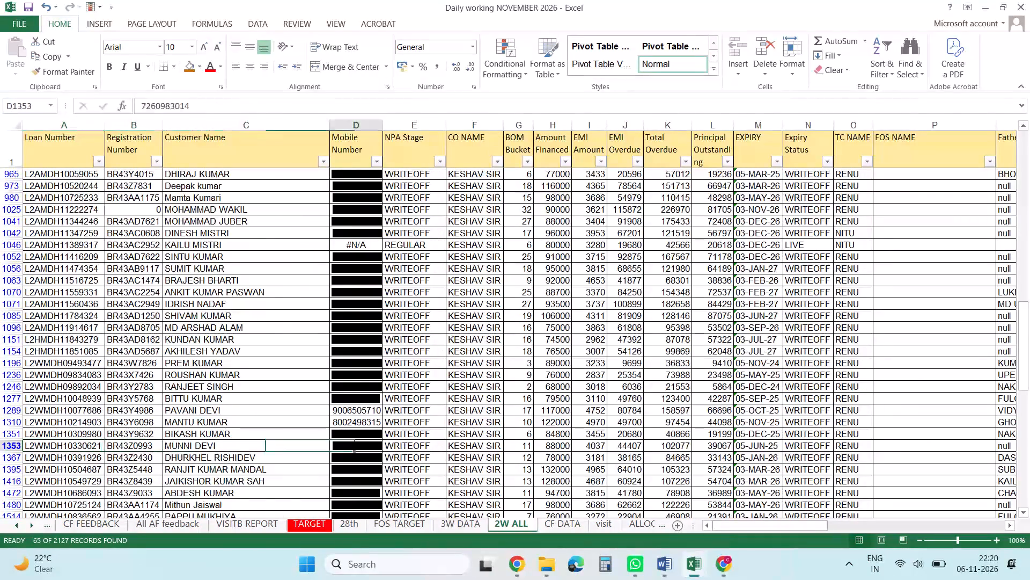
key(Right)
key(Right)
key(Right)
key(Right)
key(Right)
key(Right)
key(Right)
key(Right)
key(Right)
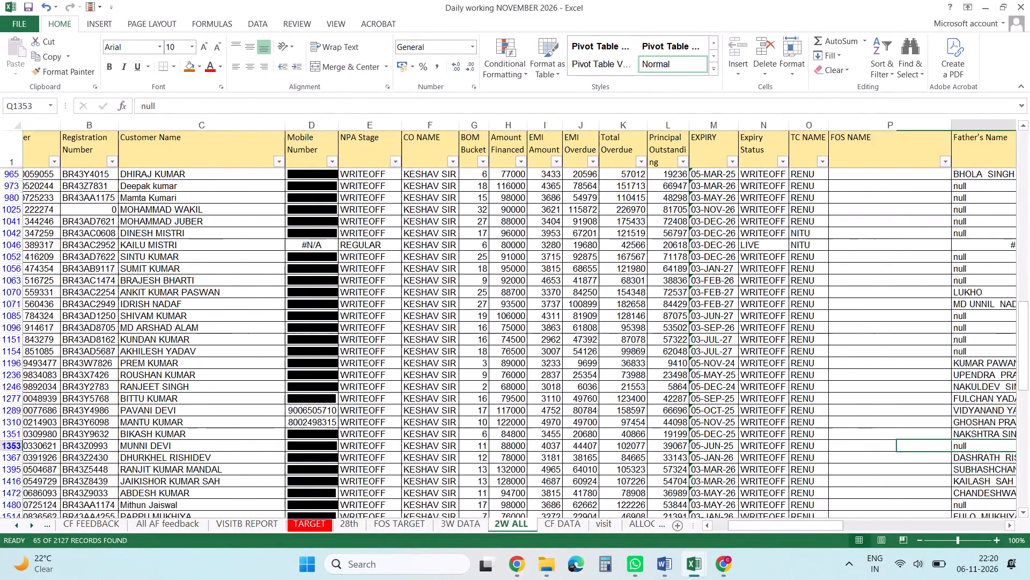
key(Right)
key(Left)
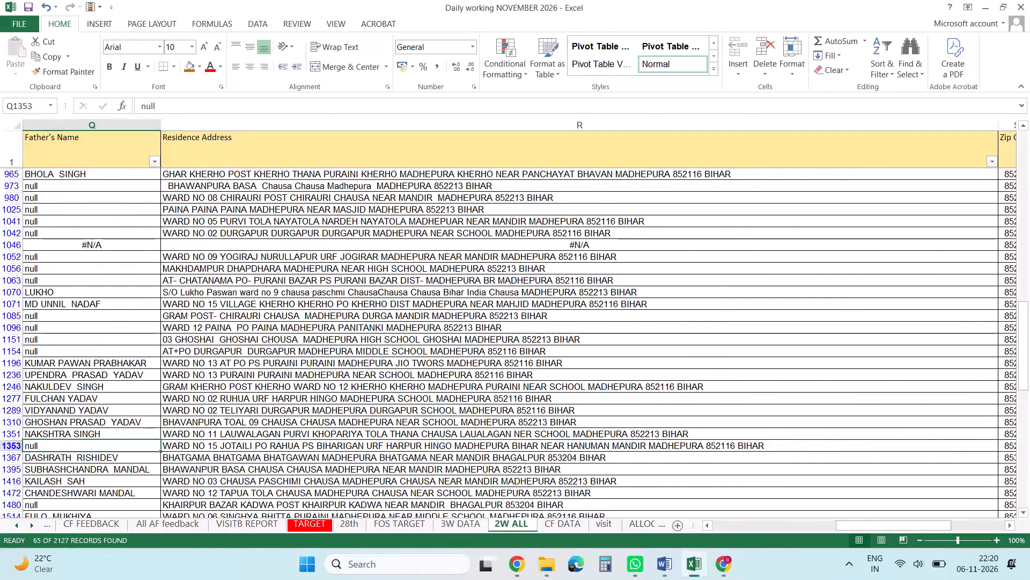
Go back to Loan Number in row 1353 and re-read the record's columns through EXPIRY and TC NAME to Father's Name.
key(Left)
key(Left)
key(Left)
key(Left)
key(Left)
key(Left)
key(Left)
key(Left)
key(Left)
key(Left)
key(Left)
key(Left)
key(Left)
key(Left)
key(Left)
key(Left)
key(Left)
key(Left)
key(Left)
key(Left)
key(Left)
key(Left)
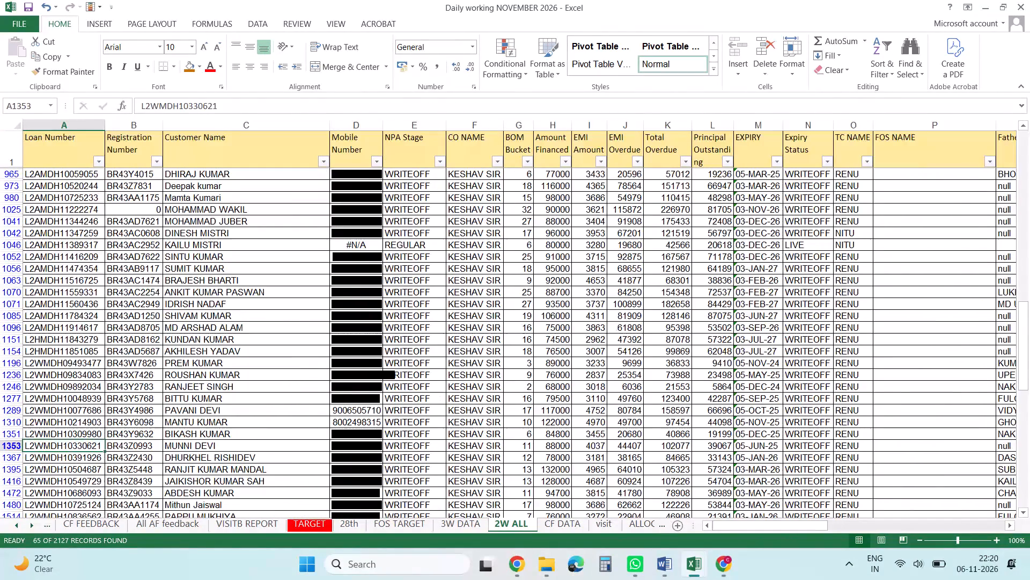
key(Right)
key(Right)
key(Right)
key(Right)
key(Right)
key(Right)
key(Right)
key(Right)
key(Right)
key(Right)
key(Right)
key(Right)
key(Right)
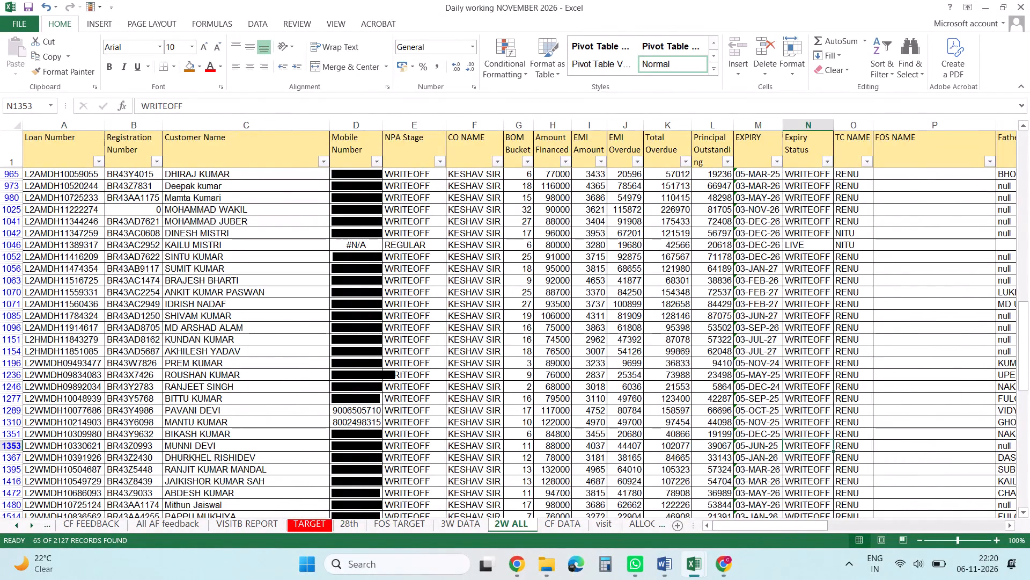
key(Right)
key(Right)
key(Right)
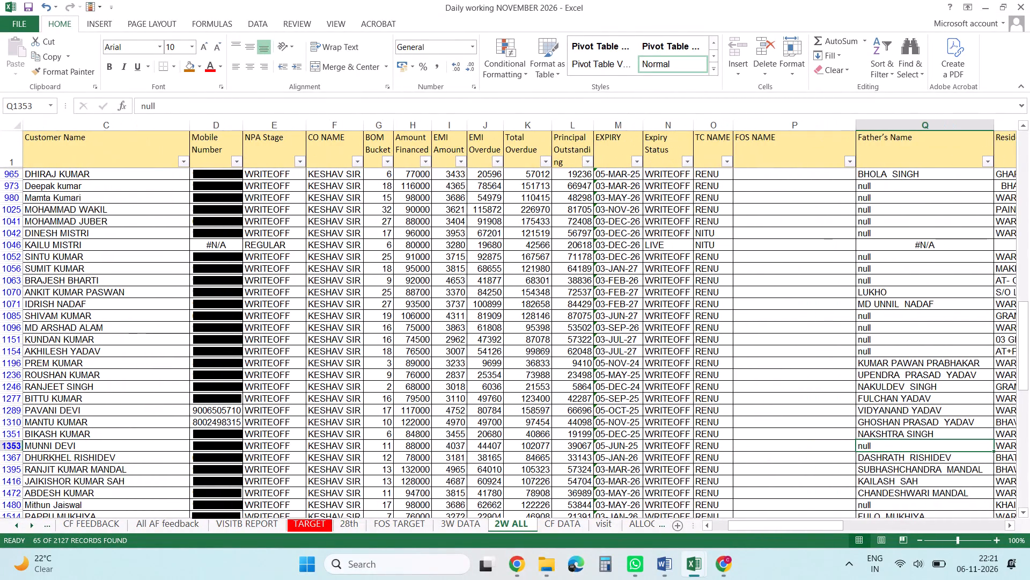
Check the TC NAME column upward from row 1353 to the header, then down to the last filtered record in row 2125.
key(Left)
key(Left)
key(Up)
key(Up)
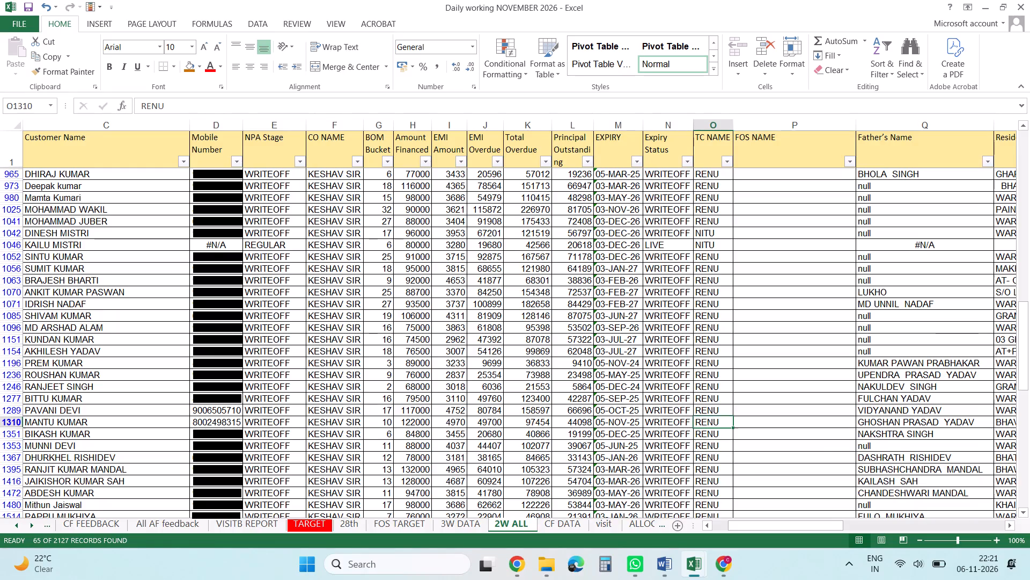
key(Up)
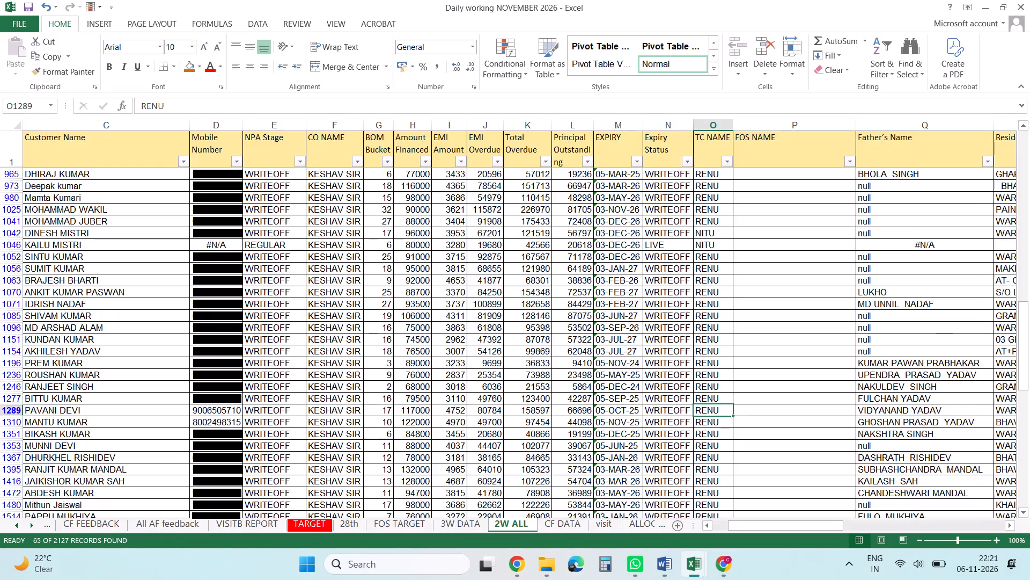
key(Up)
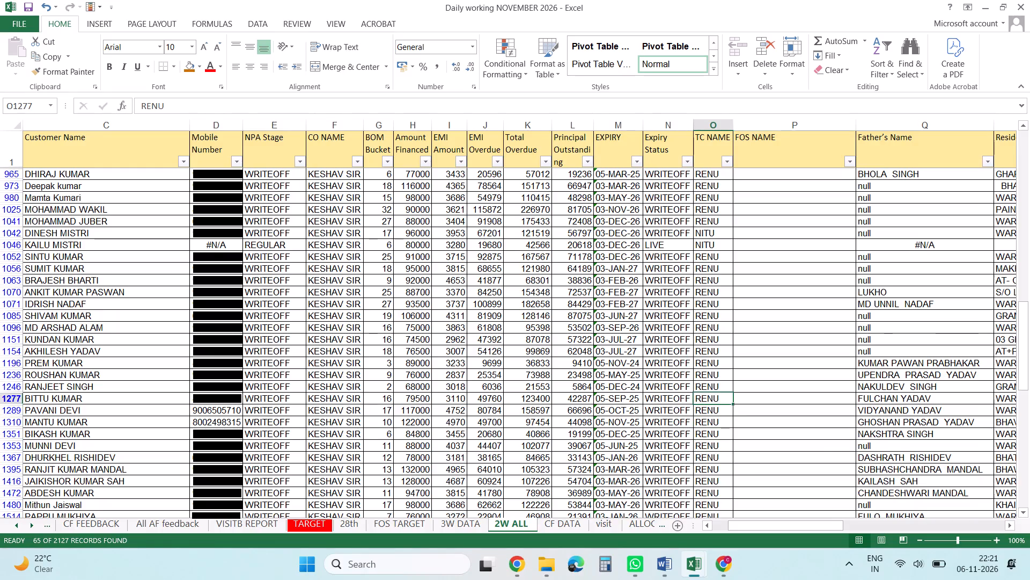
key(ctrl+Up)
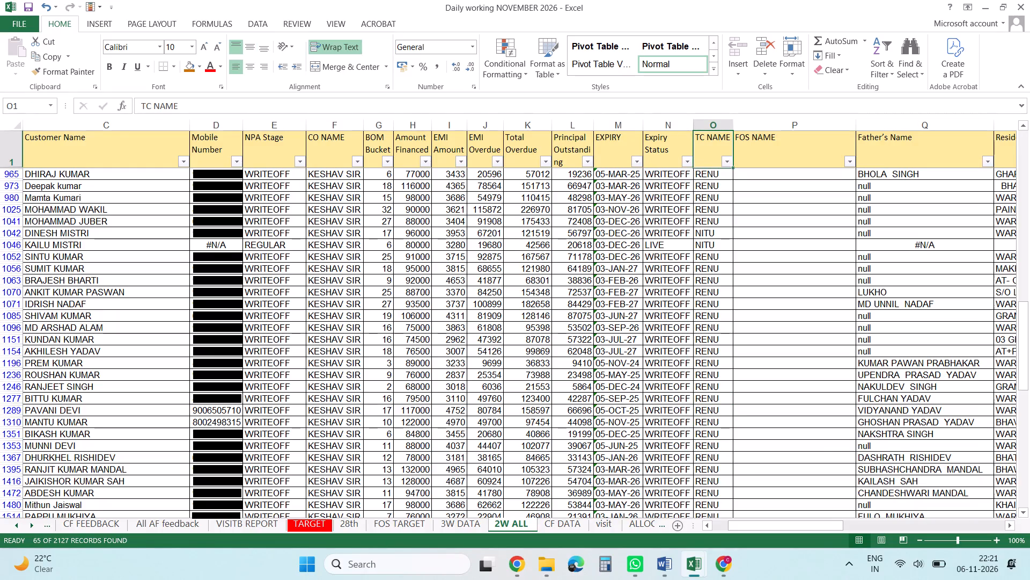
key(Down)
key(ctrl+Down)
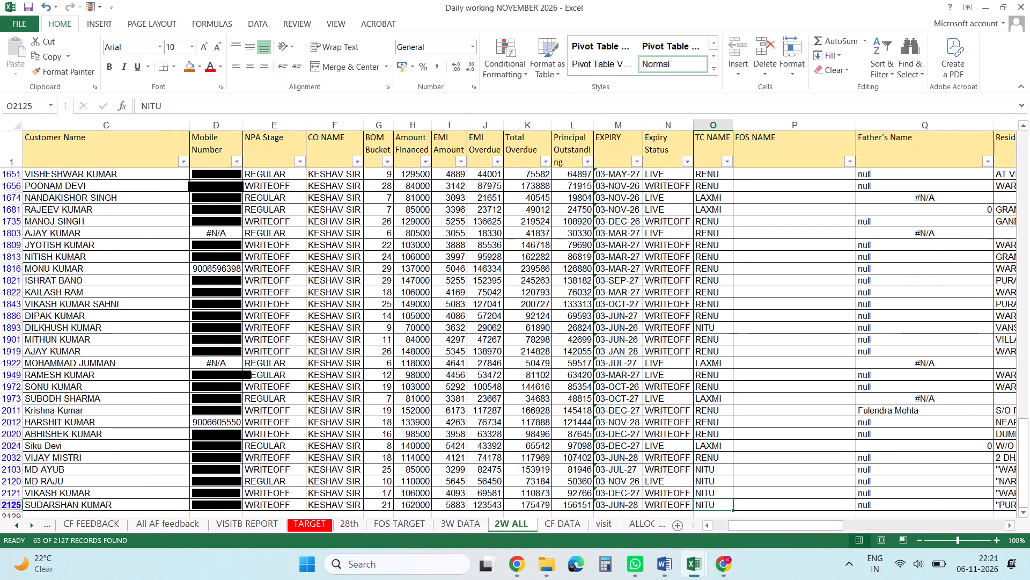
Enter the field officer's name in the FOS NAME cell of the first filtered record, row 965.
key(ctrl+Up)
key(Down)
key(Up)
key(Right)
key(Down)
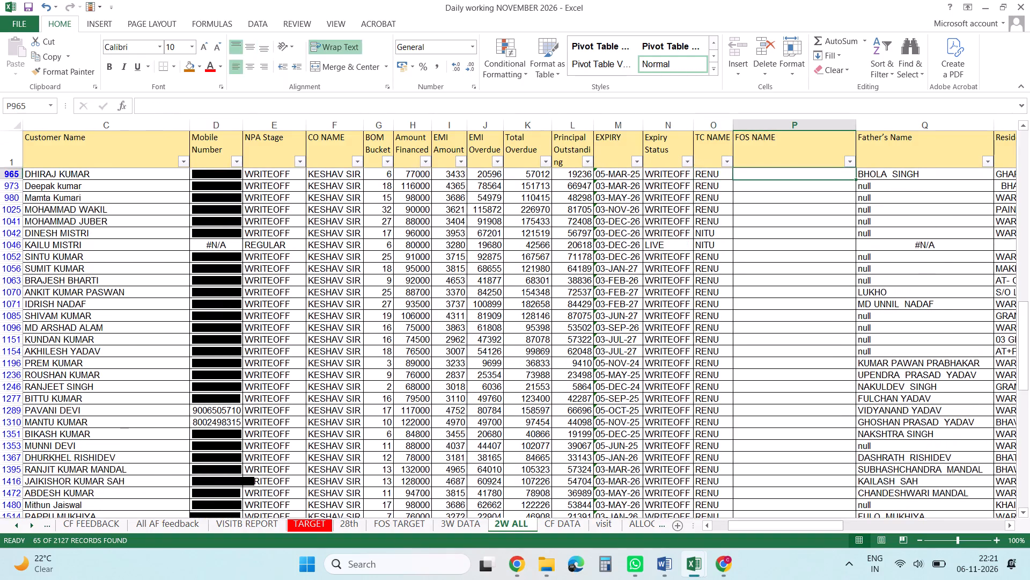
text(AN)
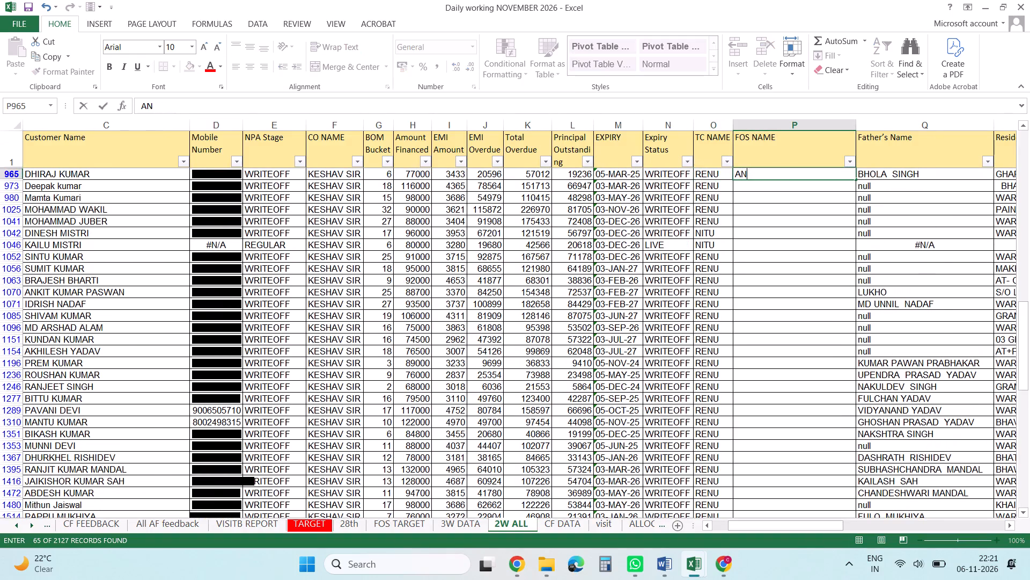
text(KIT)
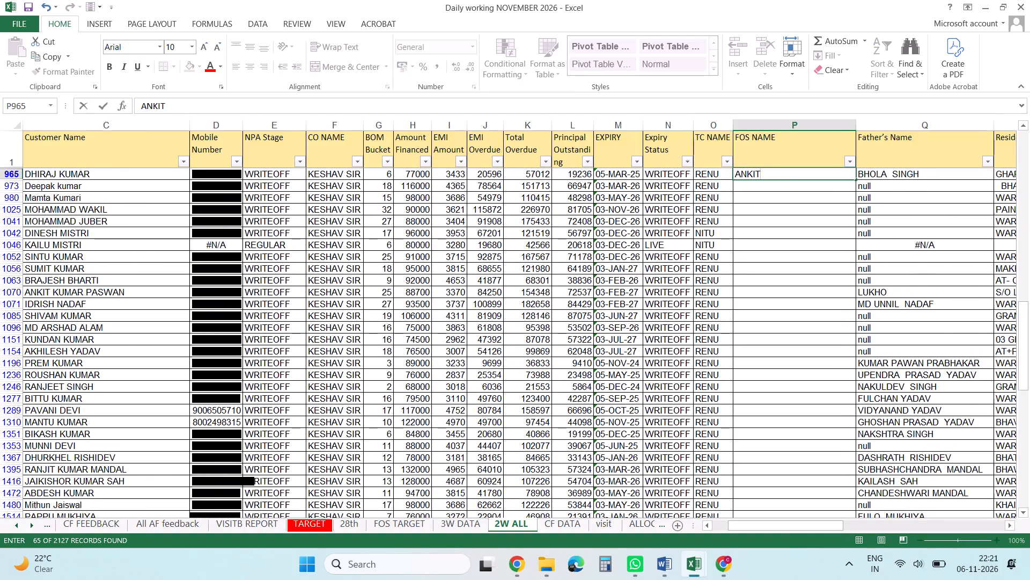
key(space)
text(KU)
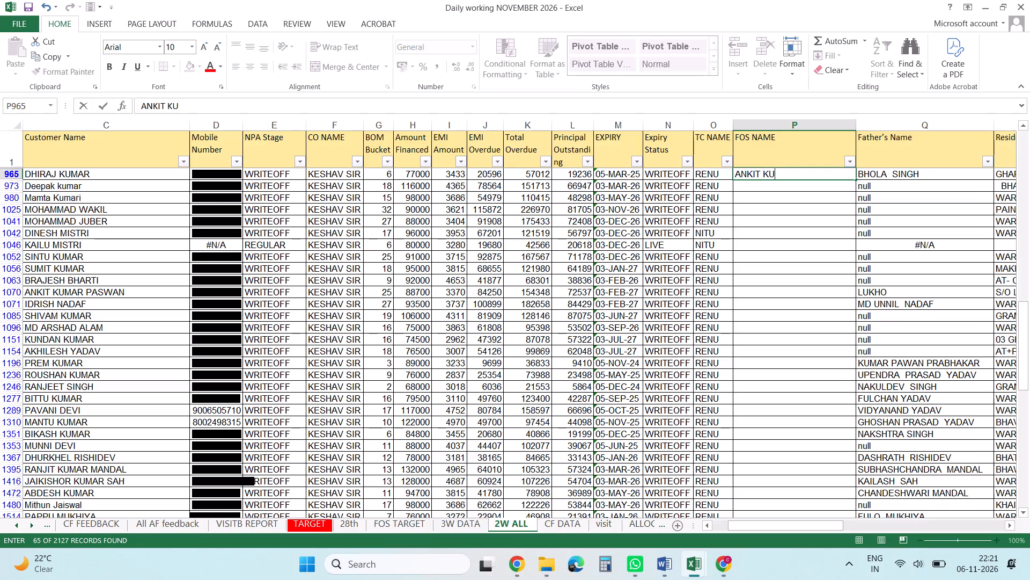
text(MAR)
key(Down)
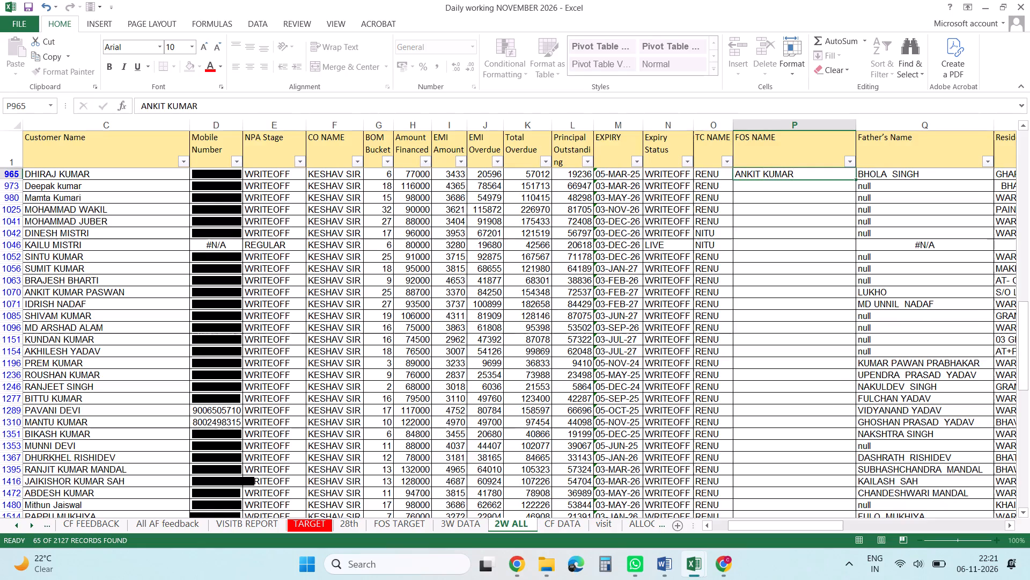
Fill the field officer's name down the FOS NAME column for all filtered records from row 965 to row 2125.
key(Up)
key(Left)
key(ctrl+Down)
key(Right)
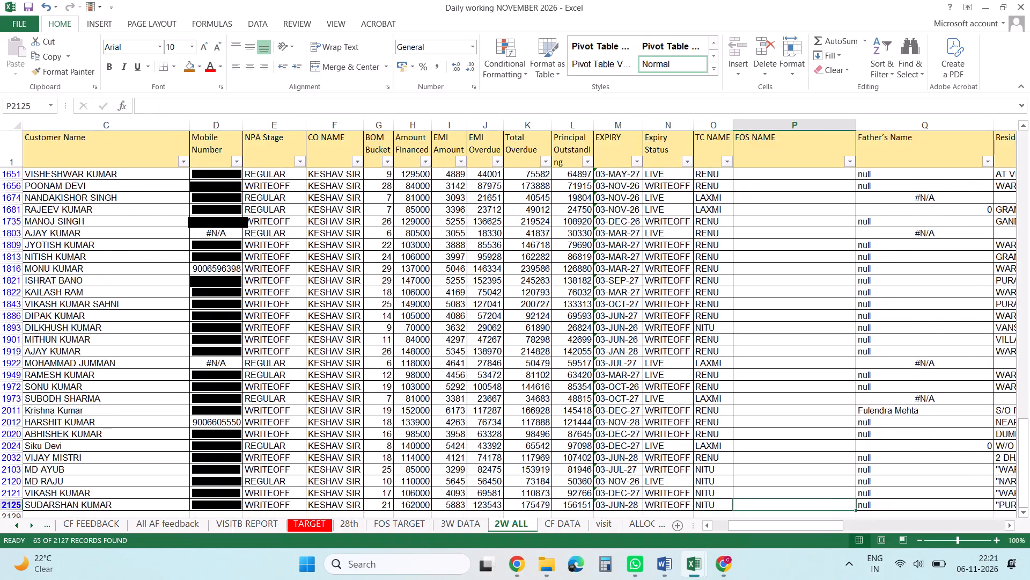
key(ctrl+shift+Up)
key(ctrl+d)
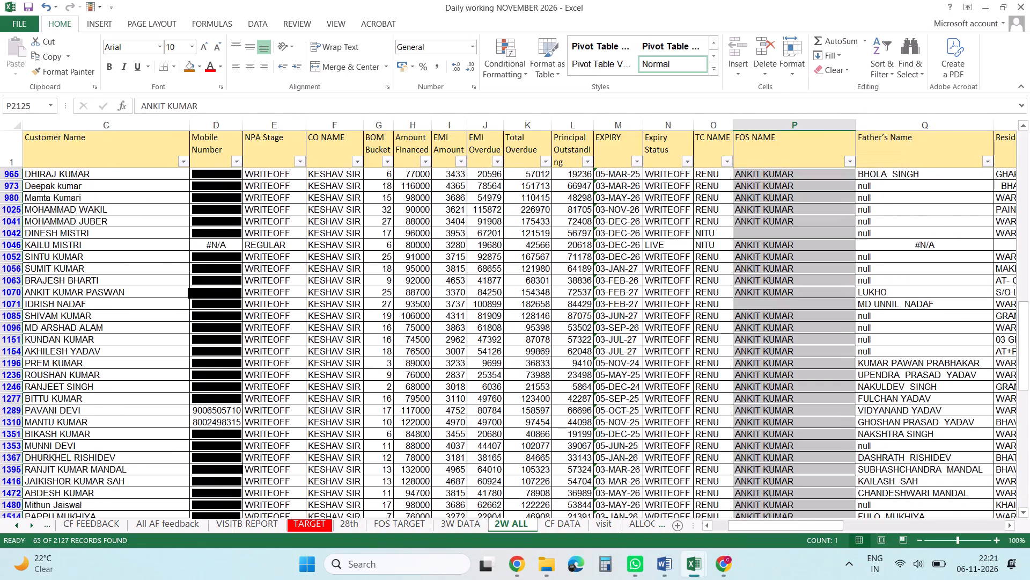
Check the filled records from row 965 to row 2125 and the table's extent beyond the Dealer Name column.
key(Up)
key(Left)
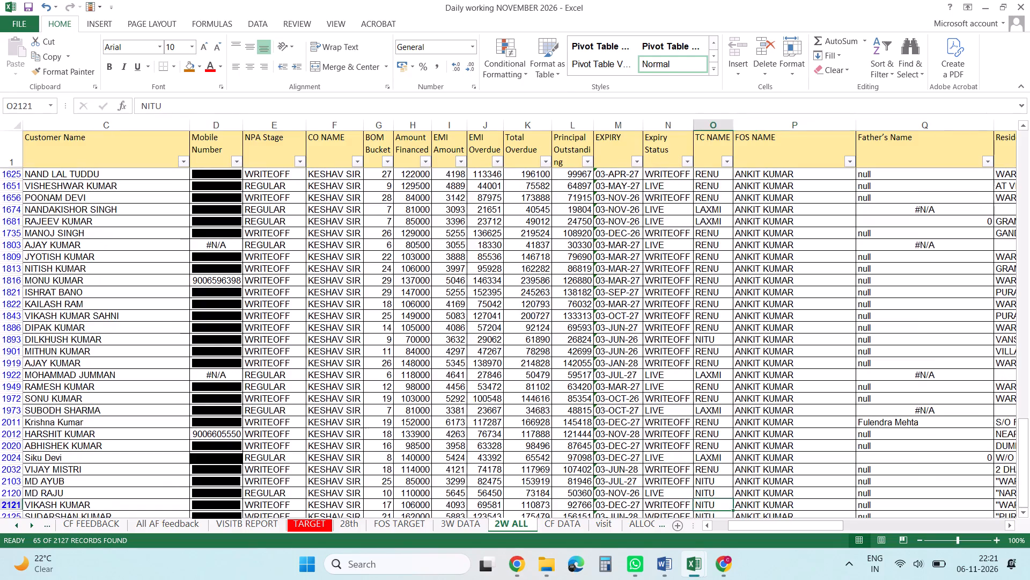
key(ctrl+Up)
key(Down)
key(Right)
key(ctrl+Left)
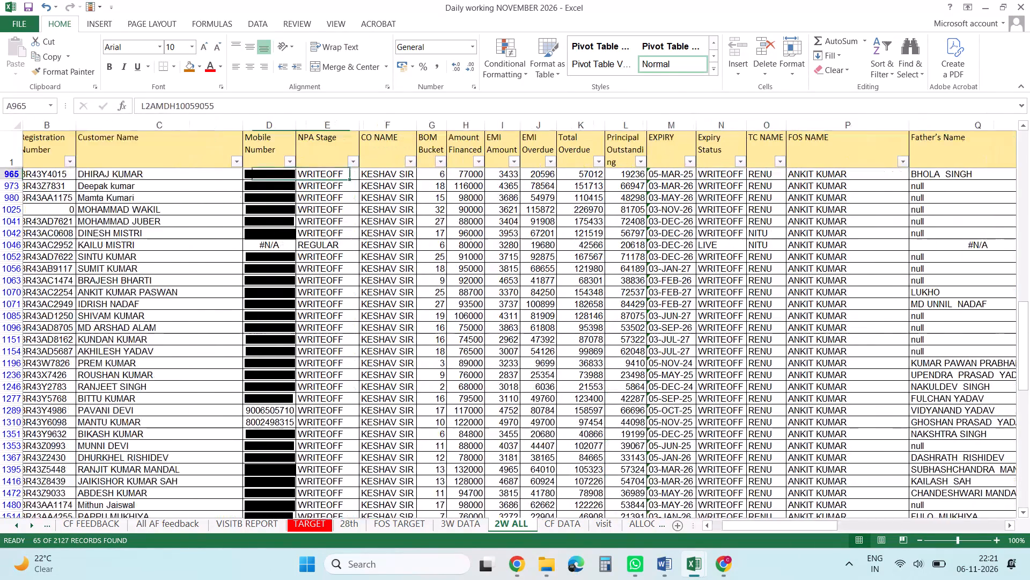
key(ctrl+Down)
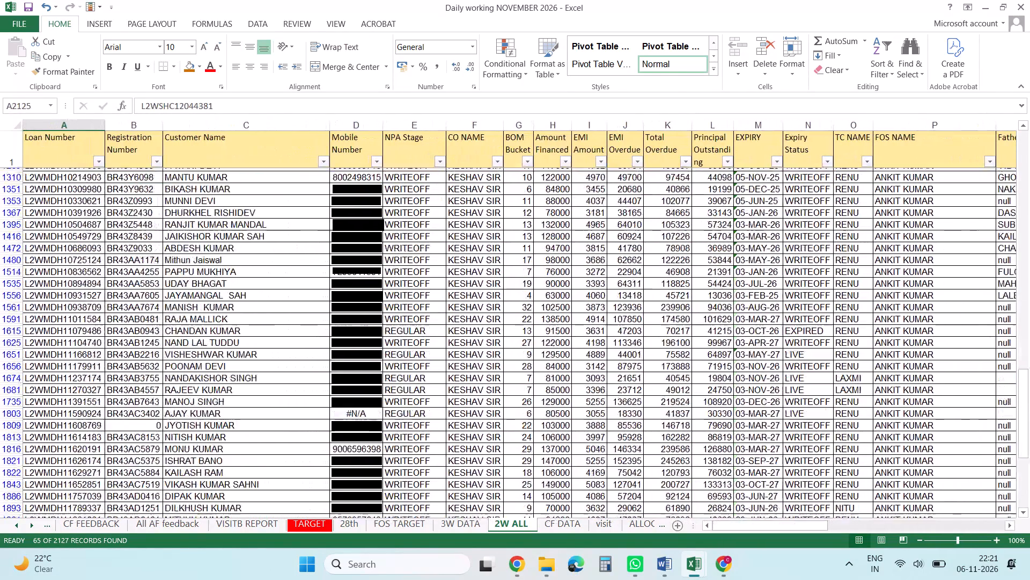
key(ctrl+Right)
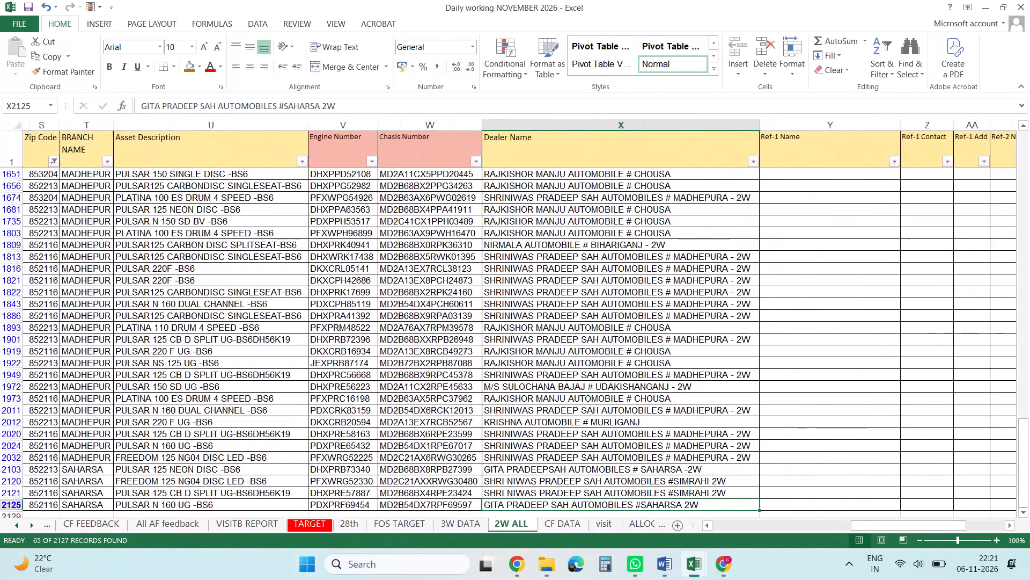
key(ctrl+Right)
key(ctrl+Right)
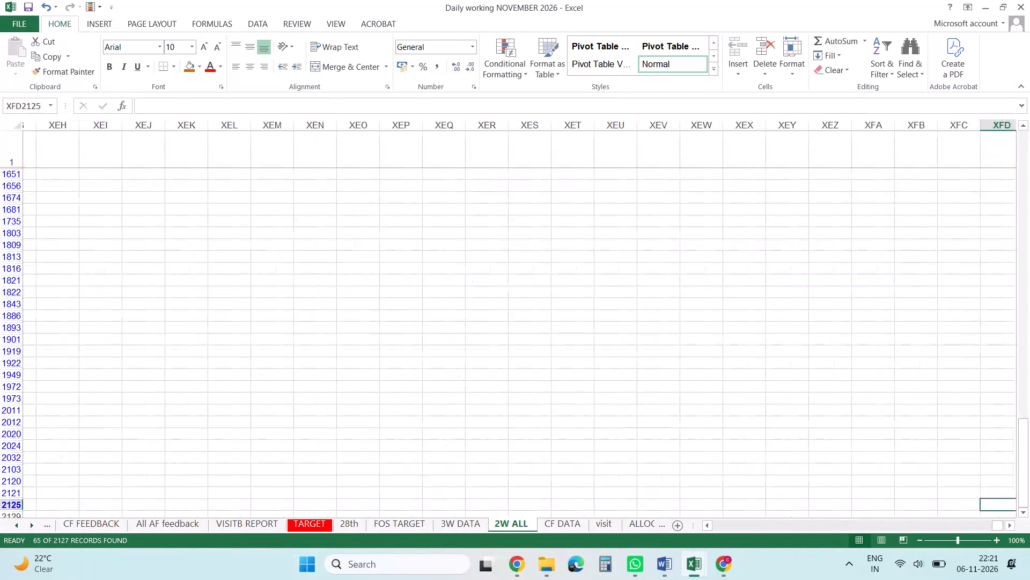
Copy the filtered 2W ALL table with its header row, from Loan Number through column AL, down to row 2125.
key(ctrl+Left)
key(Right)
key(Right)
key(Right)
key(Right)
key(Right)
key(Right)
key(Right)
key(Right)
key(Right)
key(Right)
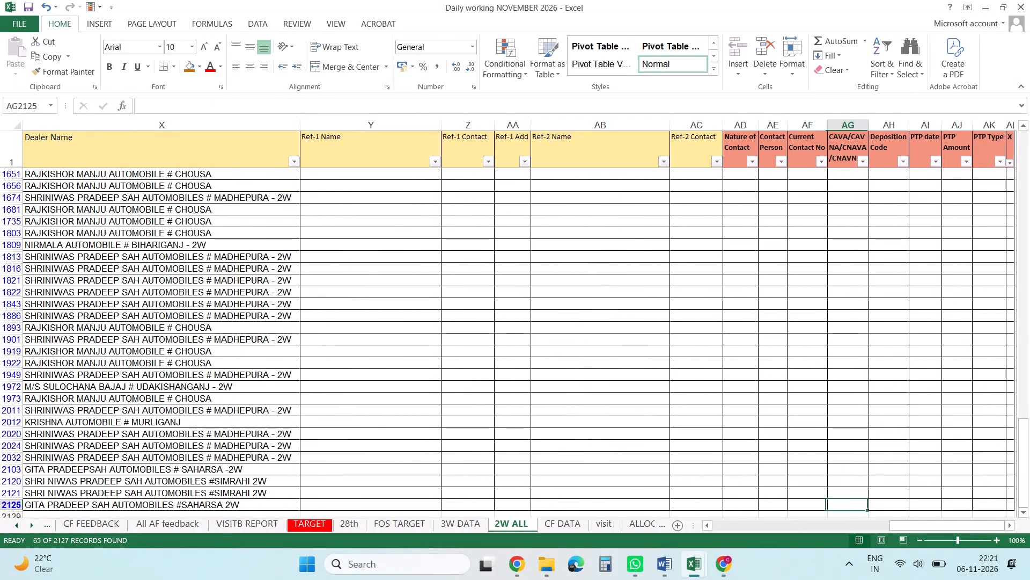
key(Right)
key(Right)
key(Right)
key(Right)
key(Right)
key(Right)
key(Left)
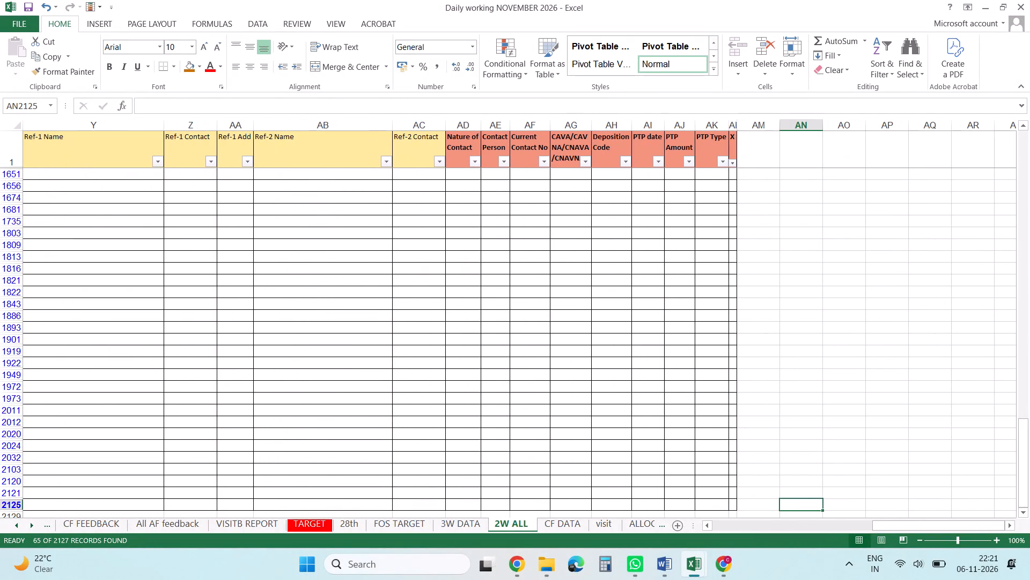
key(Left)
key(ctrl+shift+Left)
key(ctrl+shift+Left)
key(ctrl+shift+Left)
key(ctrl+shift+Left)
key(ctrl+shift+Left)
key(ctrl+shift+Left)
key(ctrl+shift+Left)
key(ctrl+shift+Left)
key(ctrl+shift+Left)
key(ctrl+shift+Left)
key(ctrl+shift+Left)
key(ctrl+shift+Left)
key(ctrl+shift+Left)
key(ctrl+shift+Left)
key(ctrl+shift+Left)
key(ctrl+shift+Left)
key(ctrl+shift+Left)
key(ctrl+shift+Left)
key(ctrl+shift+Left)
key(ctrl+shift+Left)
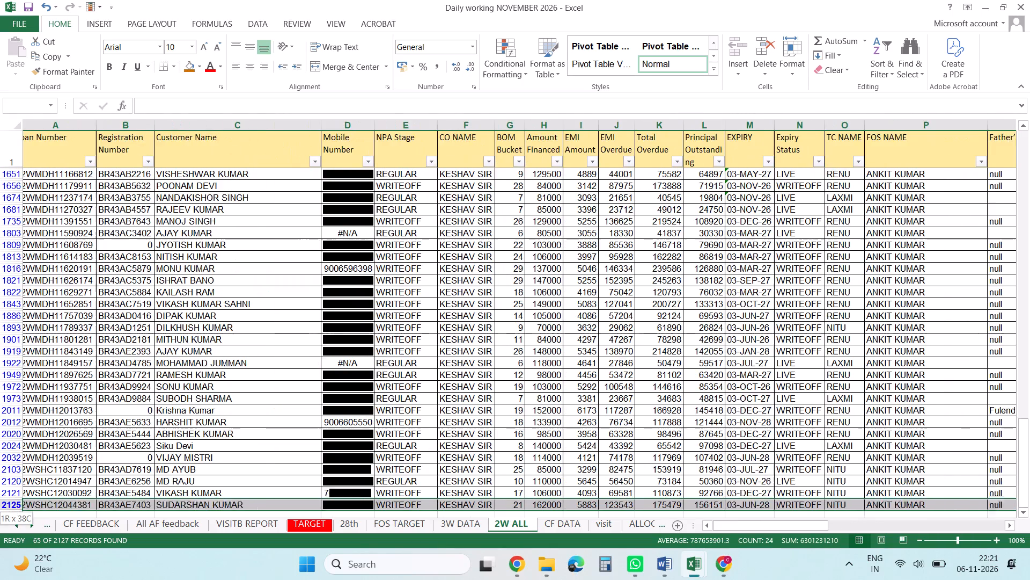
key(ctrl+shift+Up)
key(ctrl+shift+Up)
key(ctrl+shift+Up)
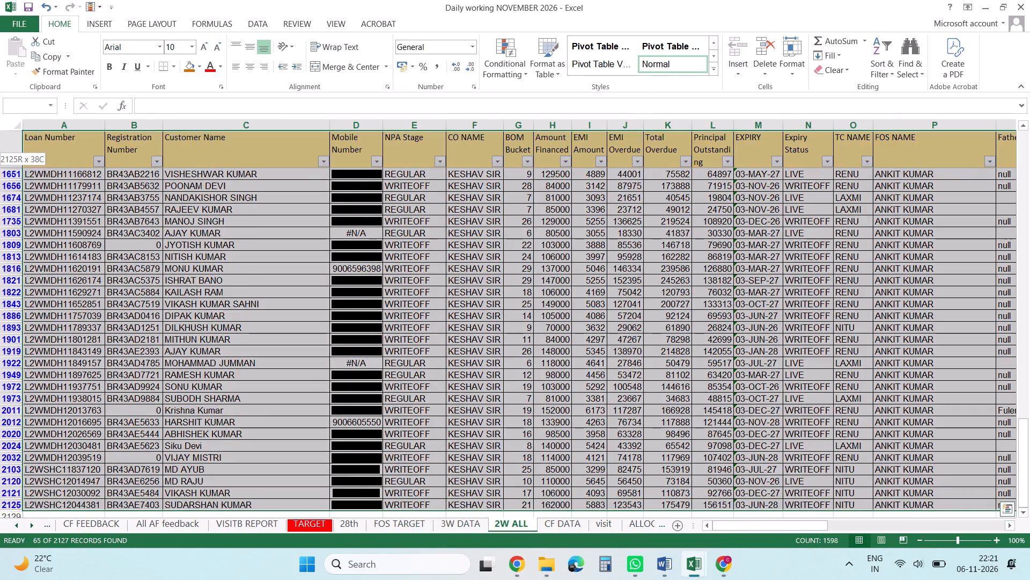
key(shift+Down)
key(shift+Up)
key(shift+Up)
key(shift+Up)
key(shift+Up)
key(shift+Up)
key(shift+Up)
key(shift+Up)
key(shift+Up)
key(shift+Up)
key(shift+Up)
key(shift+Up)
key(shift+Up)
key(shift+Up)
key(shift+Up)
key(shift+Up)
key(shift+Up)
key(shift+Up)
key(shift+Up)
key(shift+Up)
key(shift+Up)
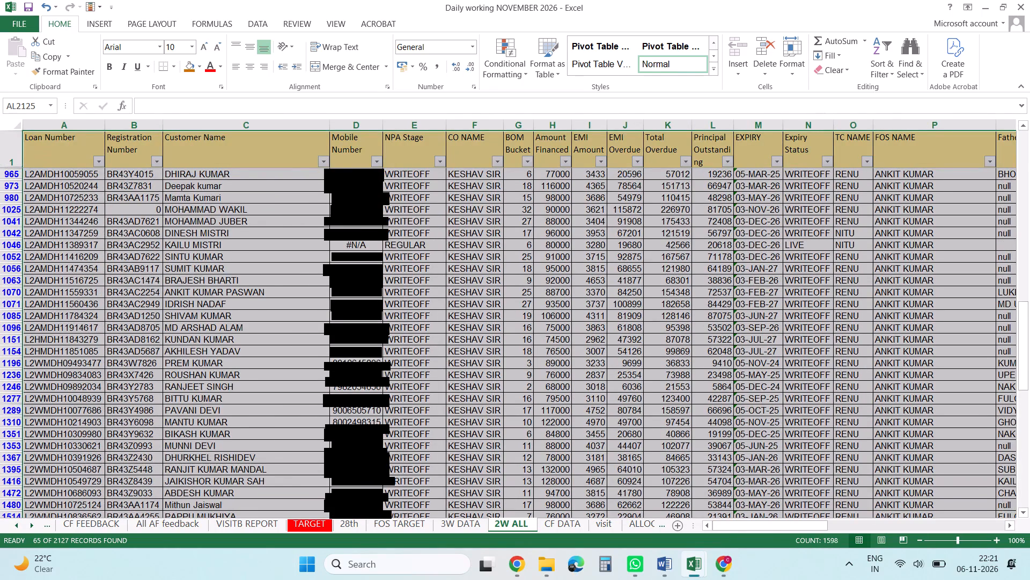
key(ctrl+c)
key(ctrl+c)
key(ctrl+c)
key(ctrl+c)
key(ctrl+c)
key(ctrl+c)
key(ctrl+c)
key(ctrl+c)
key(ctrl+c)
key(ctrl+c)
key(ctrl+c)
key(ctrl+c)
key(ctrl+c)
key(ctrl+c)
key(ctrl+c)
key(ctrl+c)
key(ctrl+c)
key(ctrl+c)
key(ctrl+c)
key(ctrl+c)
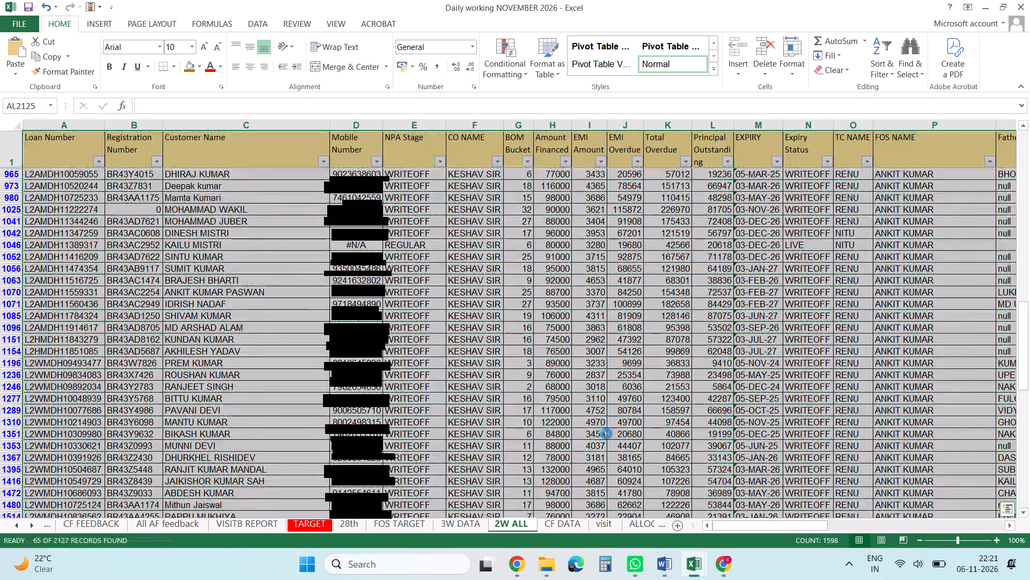
Examine the first filtered record's values from BOM Bucket and Amount Financed through Total Overdue and Principal Outstanding.
click(582, 337)
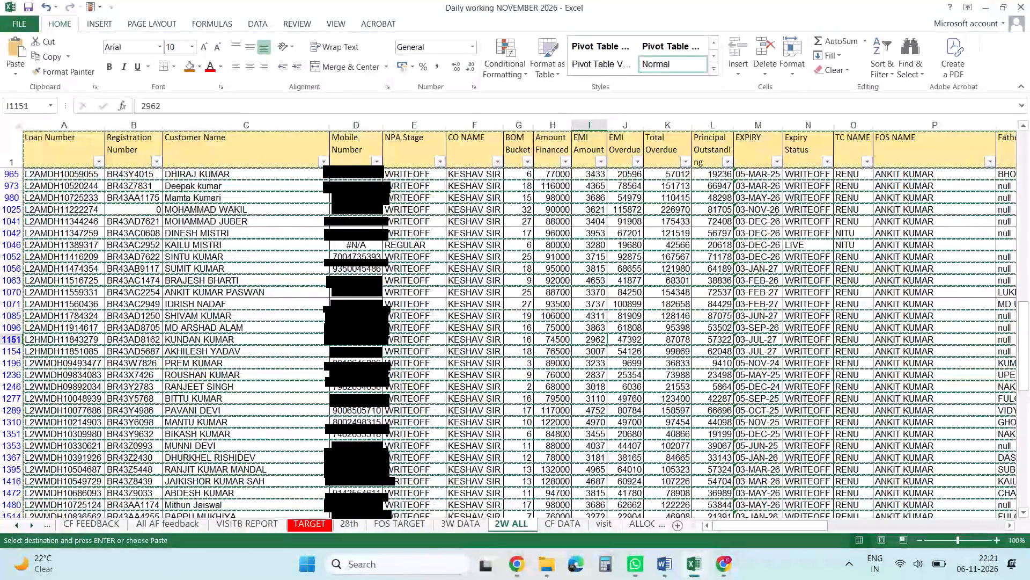
click(526, 175)
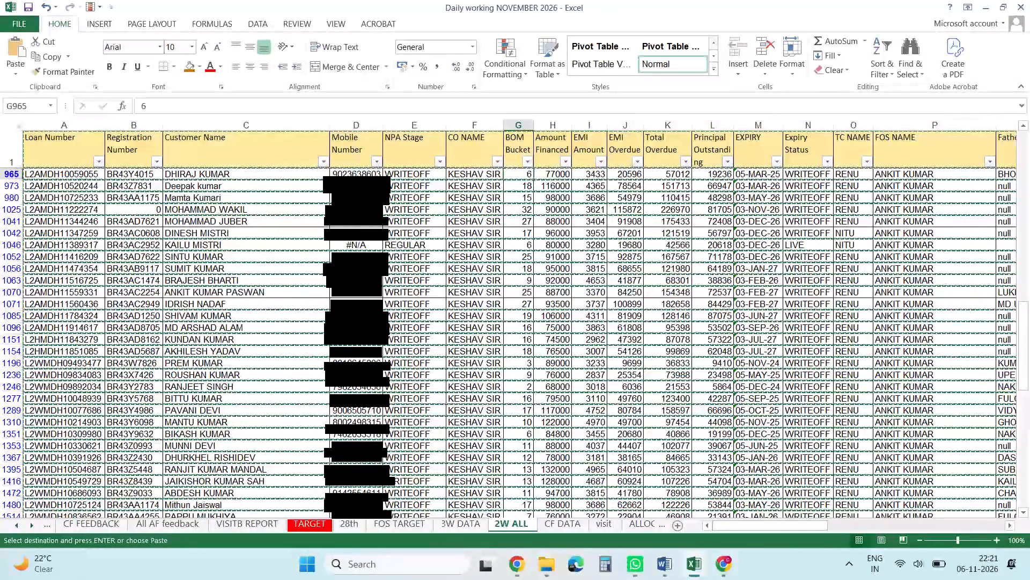
click(561, 174)
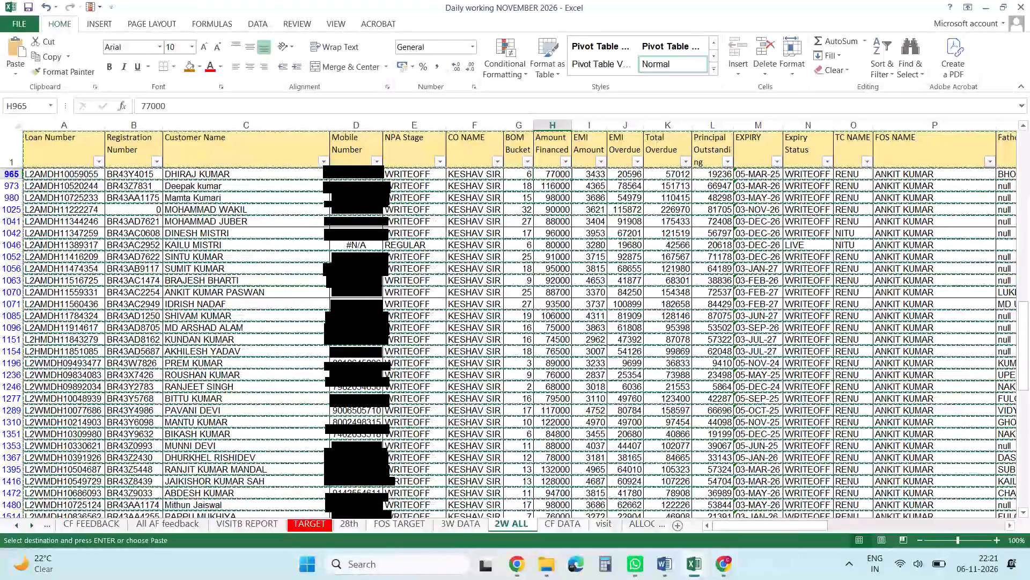
click(597, 176)
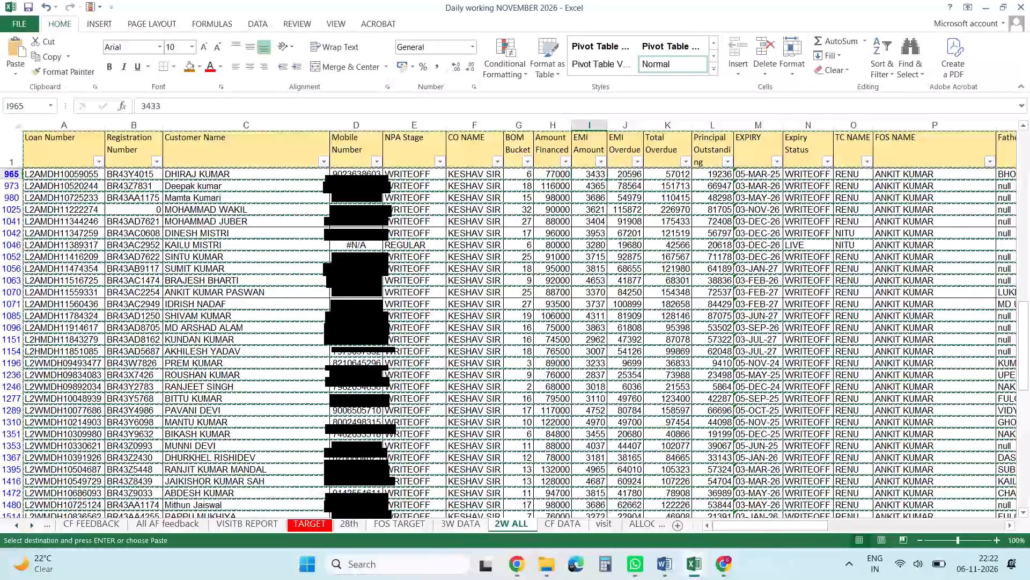
click(625, 174)
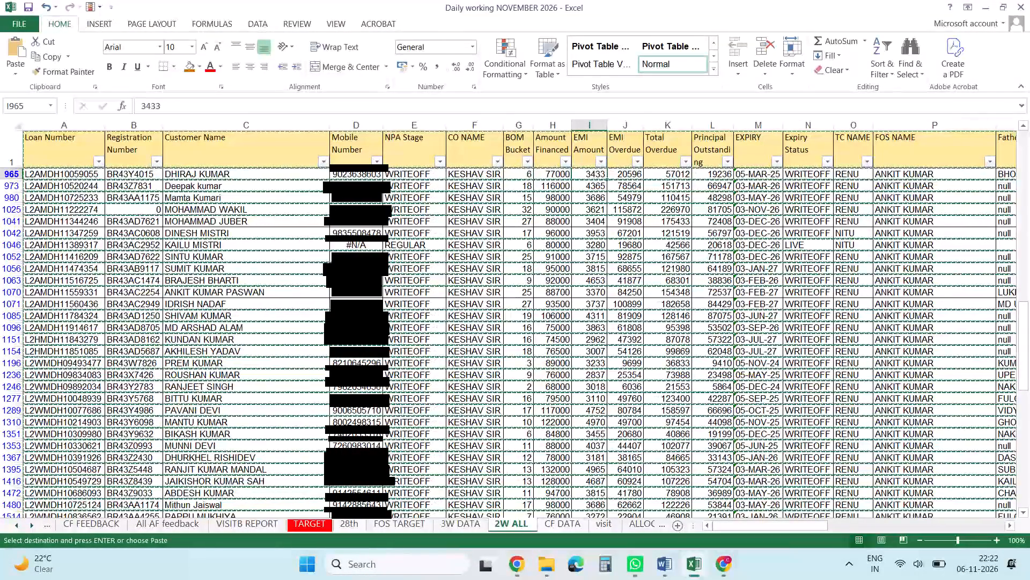
click(680, 176)
click(716, 173)
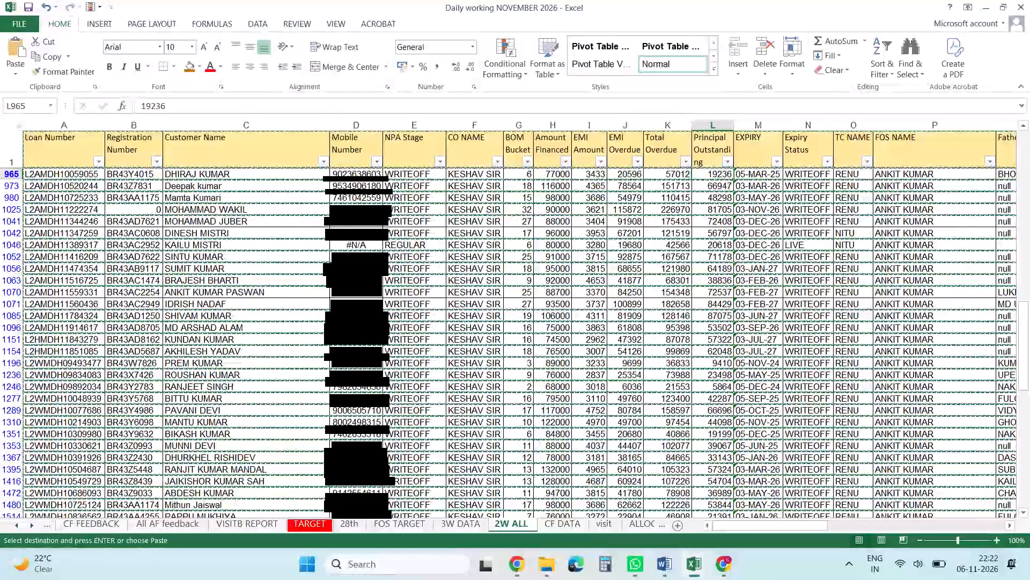
click(682, 215)
Create a new blank workbook and paste the copied 2W ALL records into it starting at cell A1.
key(ctrl+n)
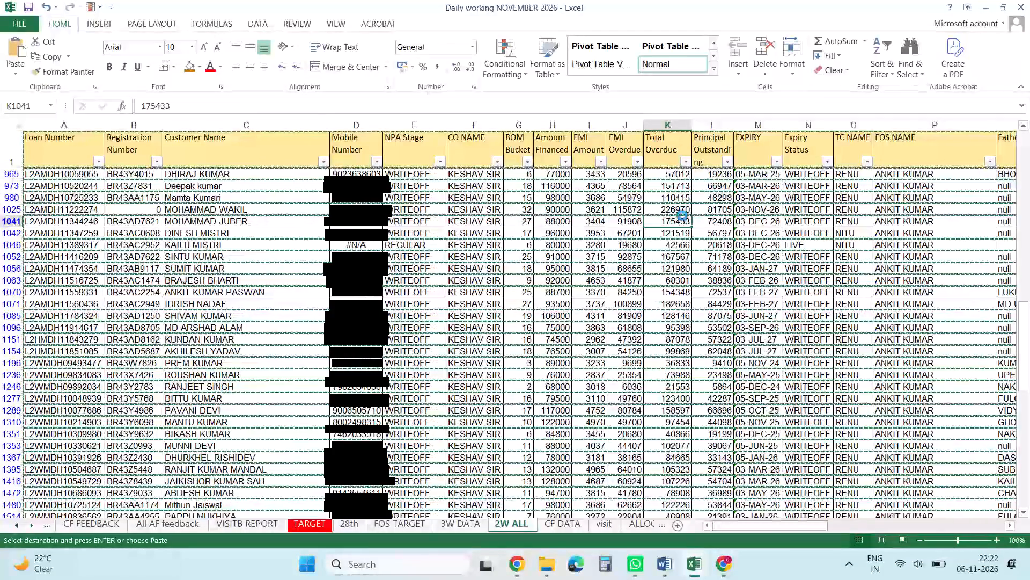
key(ctrl+v)
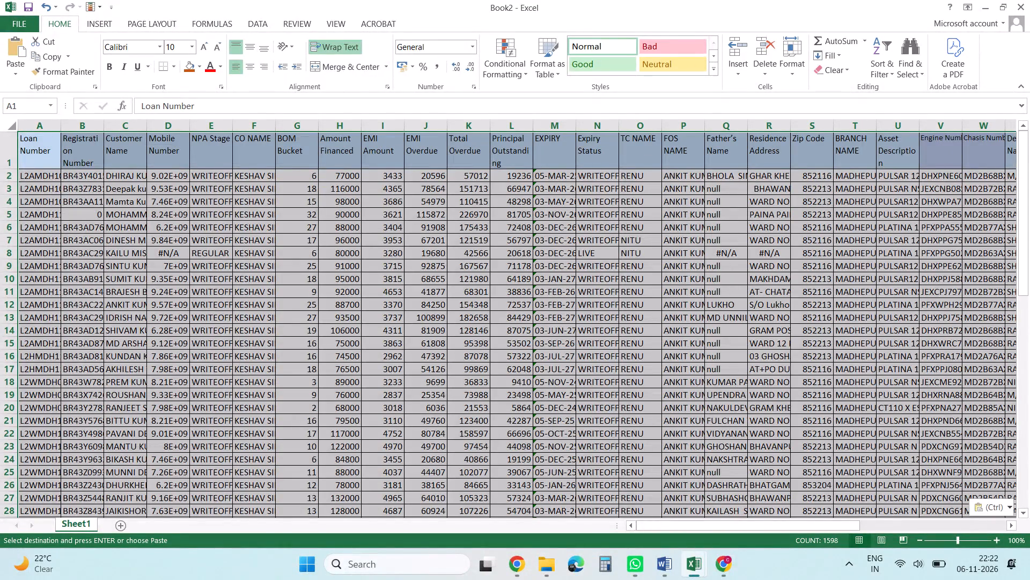
Auto-fit the width of all columns in the new workbook to their contents.
click(10, 127)
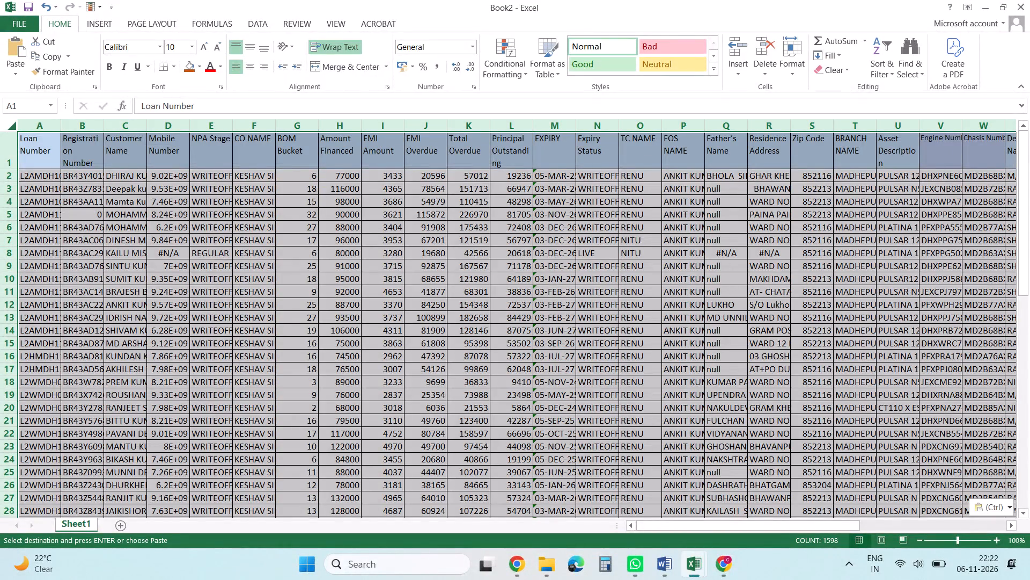
double_click(64, 128)
click(295, 265)
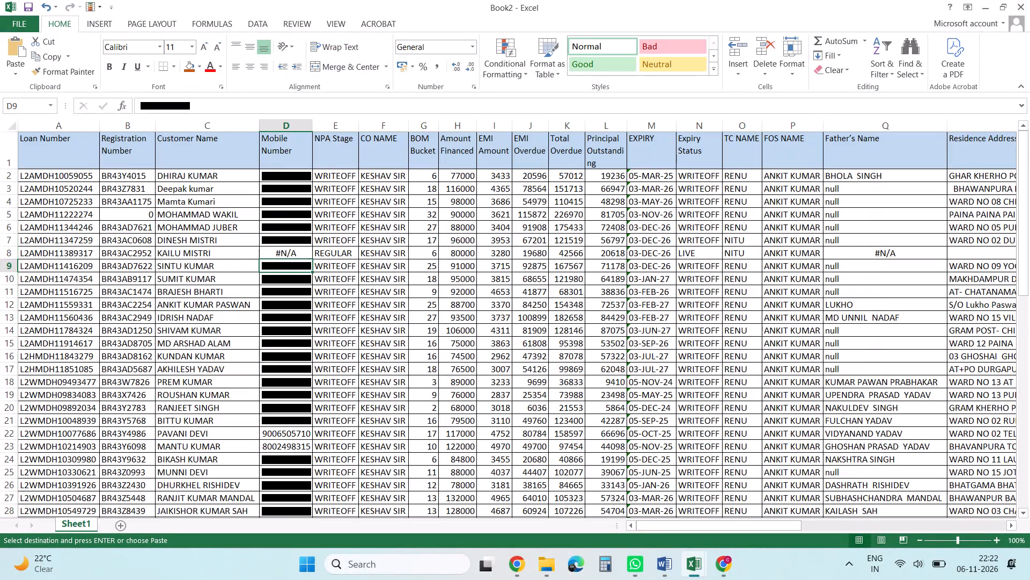
key(Left)
key(Left)
key(Left)
key(Left)
key(Left)
key(Left)
key(Left)
key(Left)
key(Left)
key(Left)
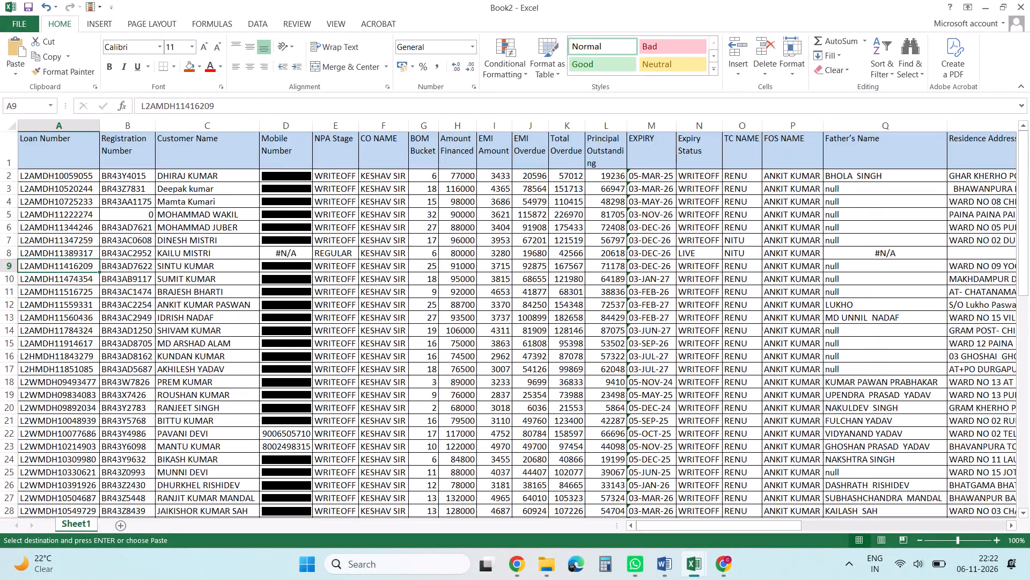
Start saving the new workbook, choosing the computer as the save location.
key(ctrl+s)
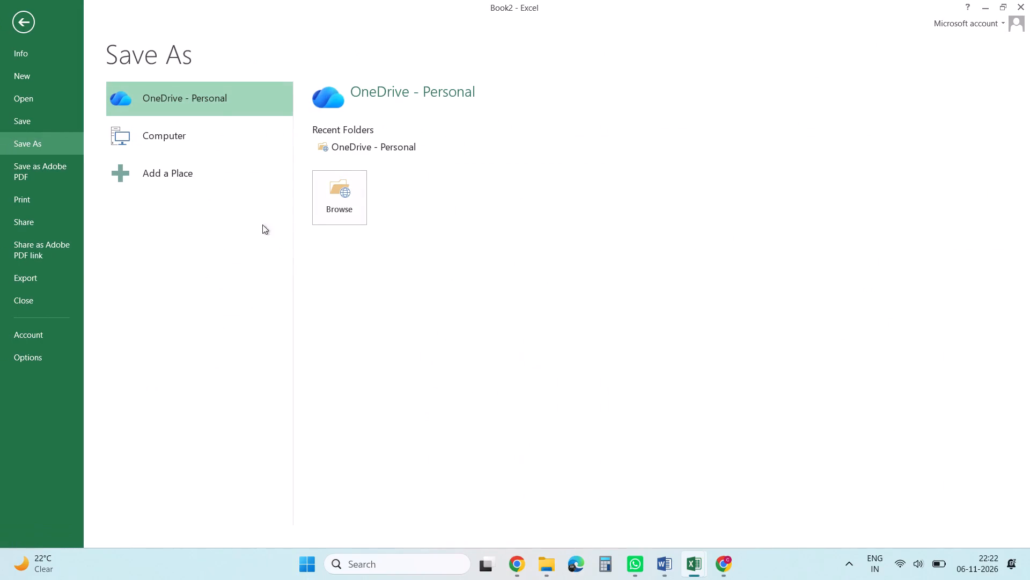
click(207, 136)
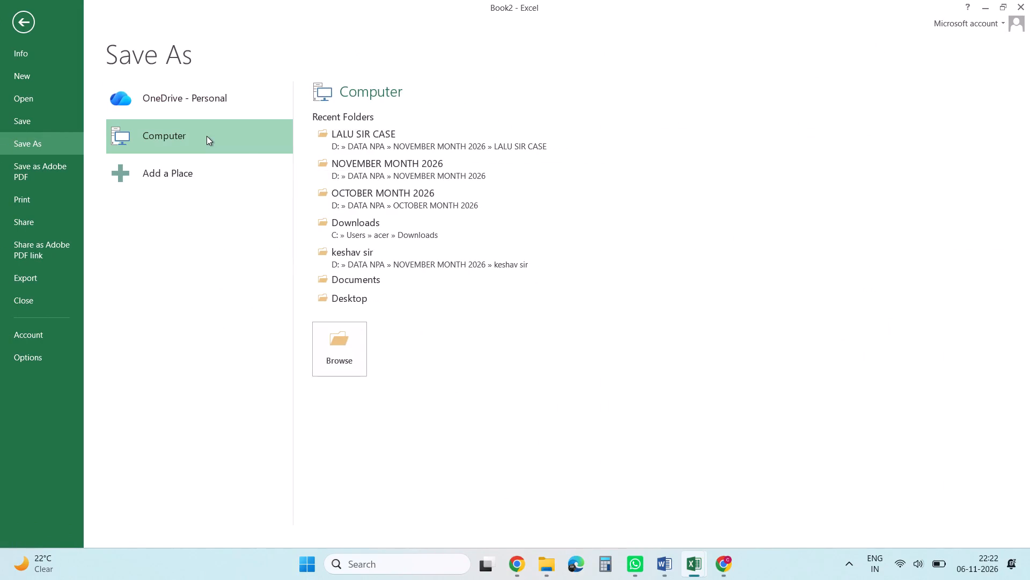
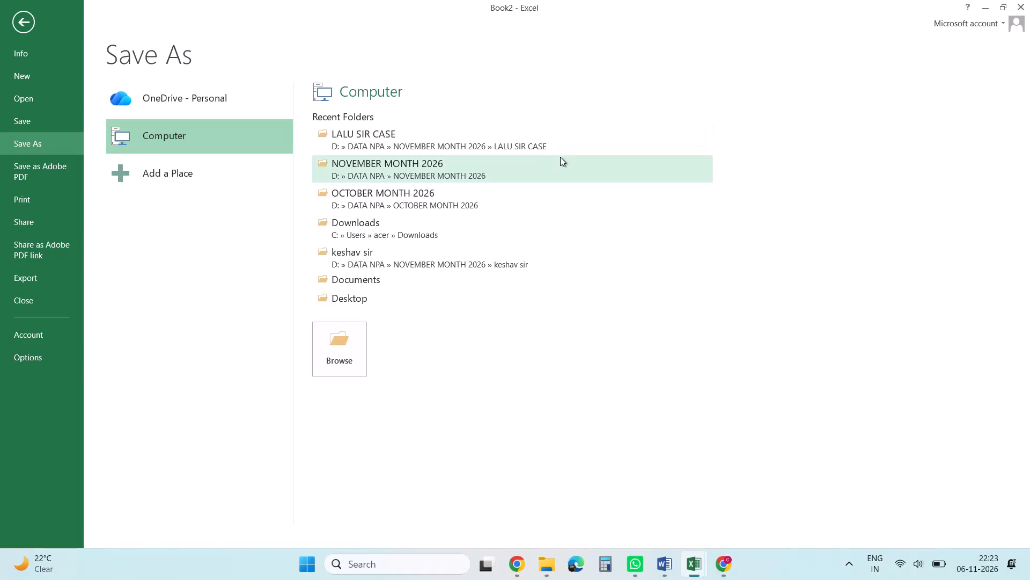
Save the new workbook in the keshav sir folder under NOVEMBER MONTH 2026, named with the field officer's name followed by 2W.
click(506, 162)
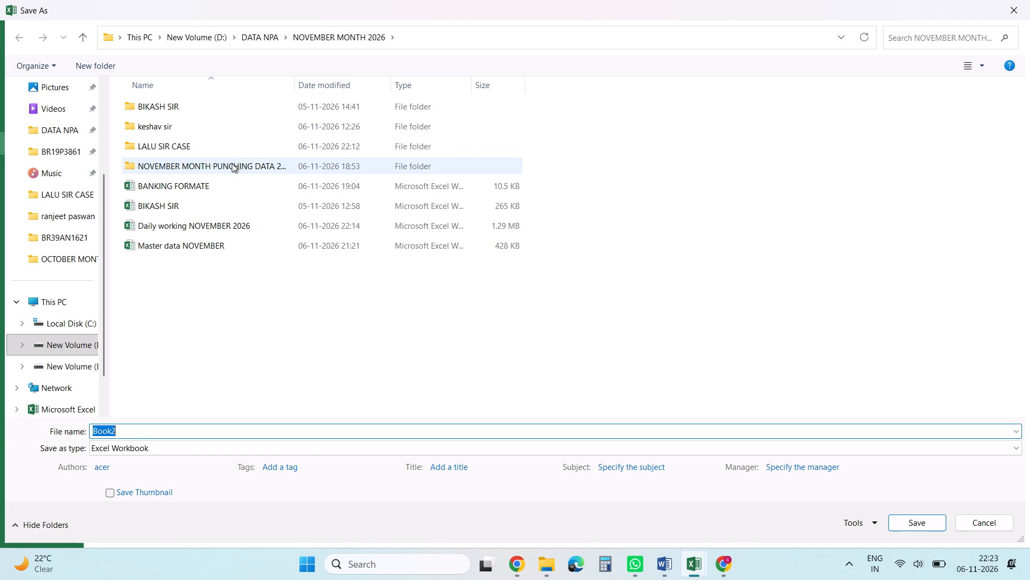
double_click(210, 133)
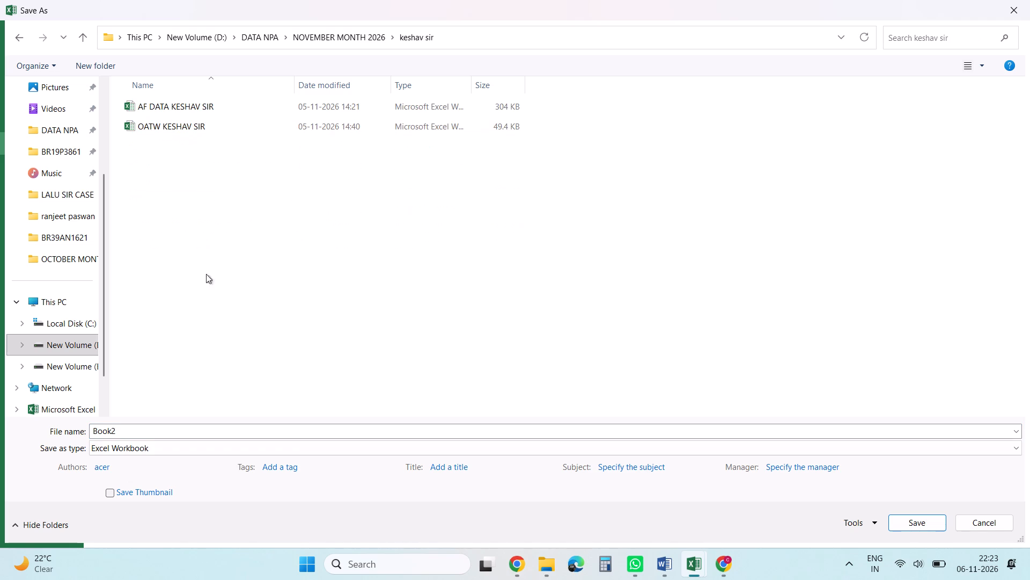
click(158, 432)
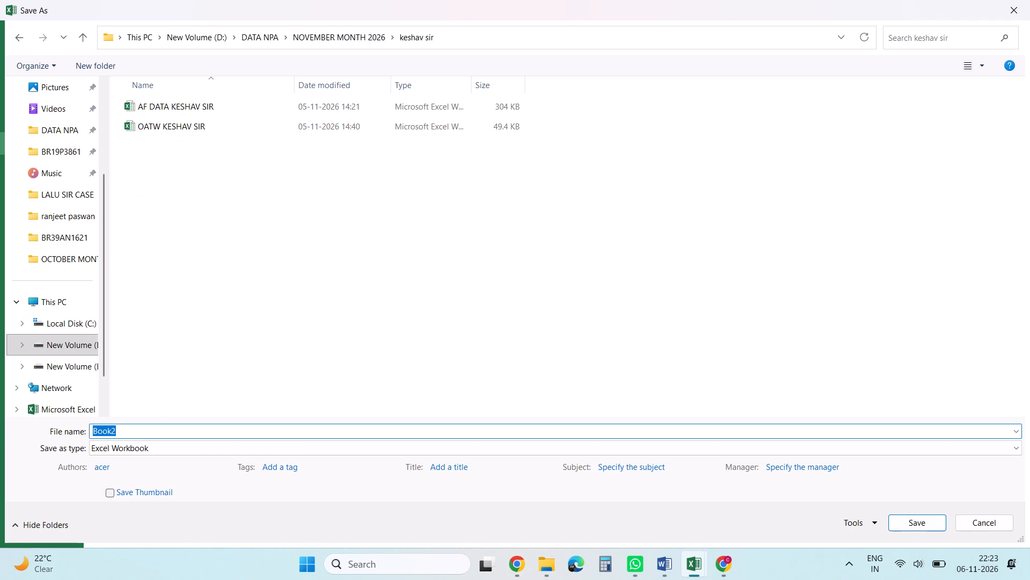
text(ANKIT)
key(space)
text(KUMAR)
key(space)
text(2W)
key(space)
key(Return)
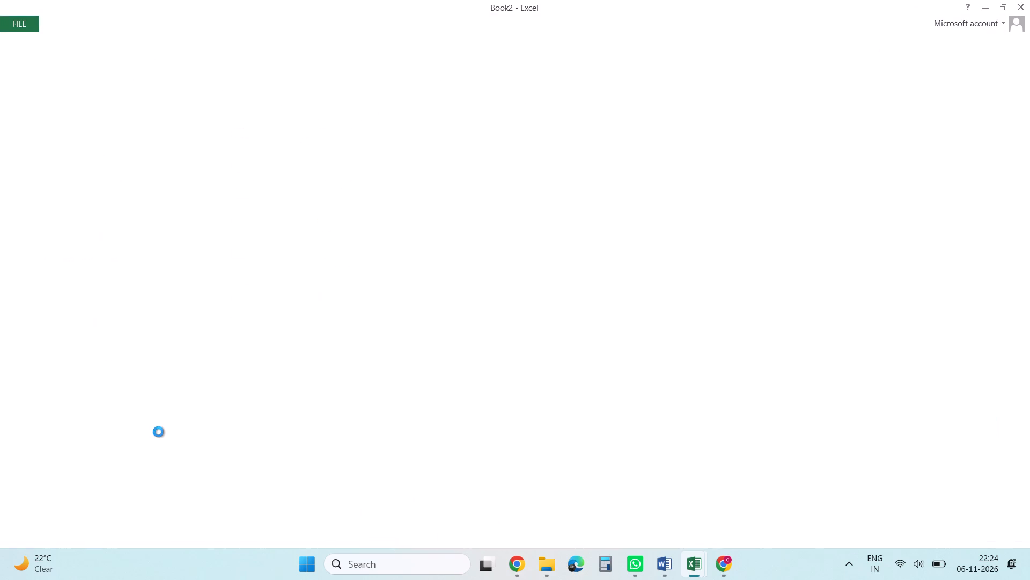
click(557, 289)
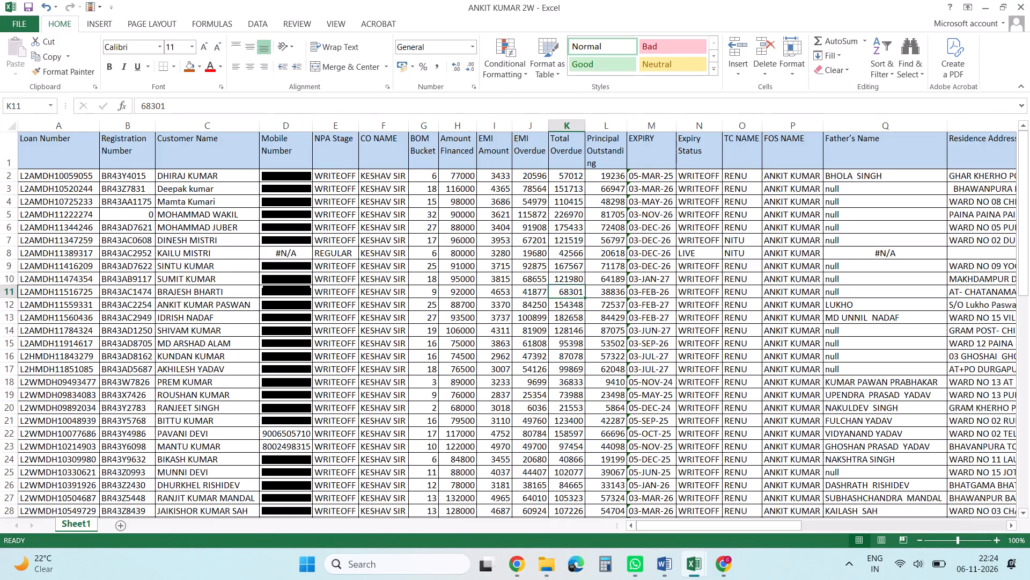
Save the field officer's 2W workbook again in its current location.
click(742, 233)
key(ctrl+s)
key(ctrl+s)
key(ctrl+s)
key(ctrl+s)
key(ctrl+s)
key(ctrl+s)
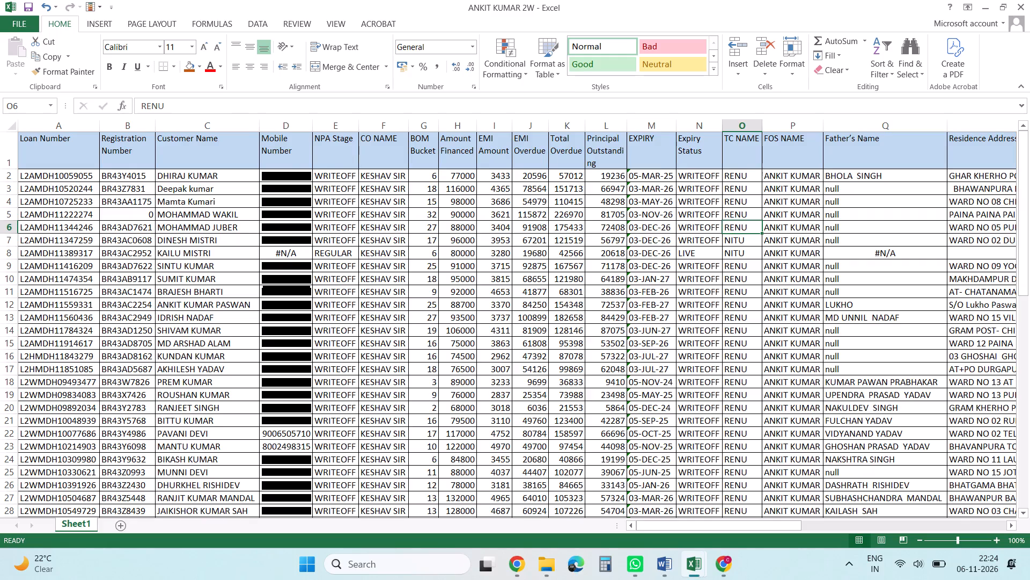
Examine the saved 2W records from the TC NAME column back to Loan Number, including the rows further down the list.
key(Left)
key(Left)
key(Left)
key(Left)
key(Left)
key(Left)
key(Left)
key(Left)
key(Left)
key(Left)
key(Left)
key(Left)
key(Left)
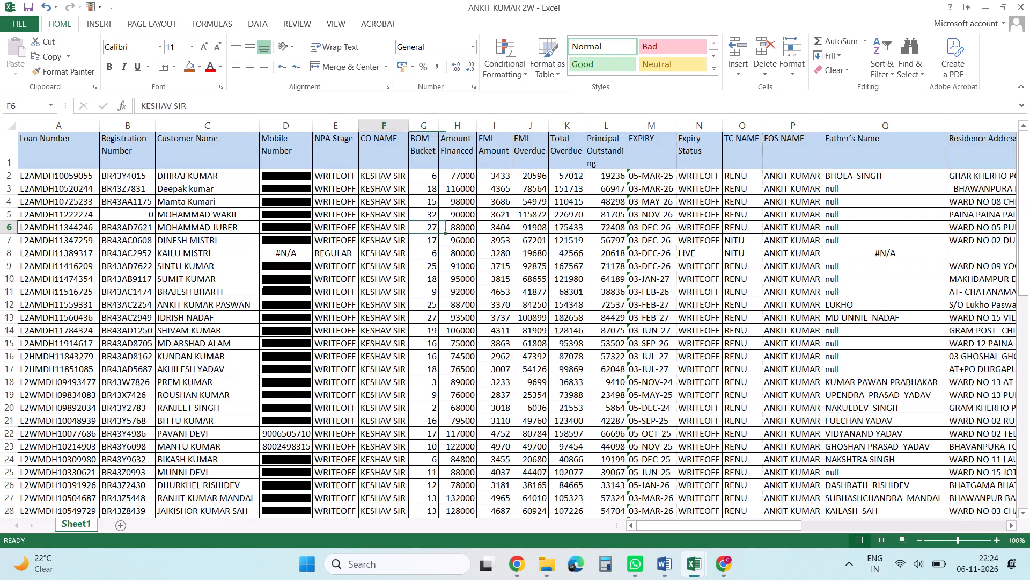
key(Left)
key(Left)
key(Left)
key(Left)
key(Left)
key(Left)
key(Left)
key(Left)
key(Left)
key(Left)
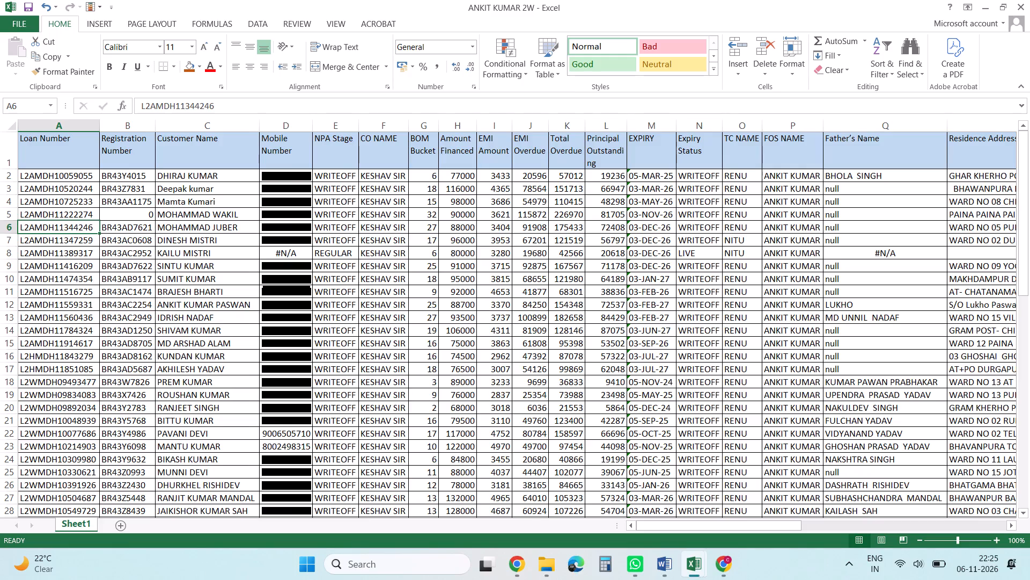
click(56, 123)
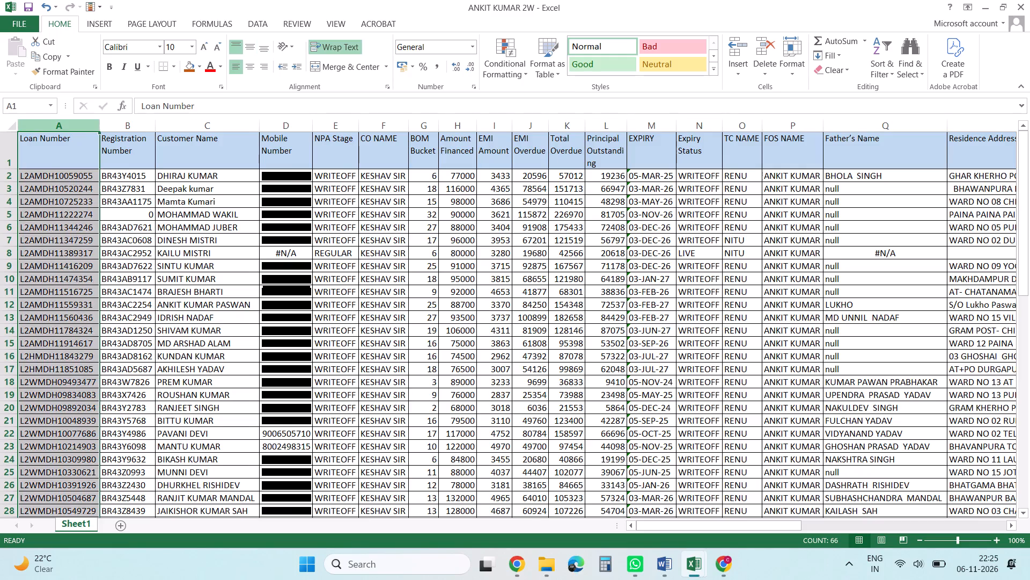
click(306, 222)
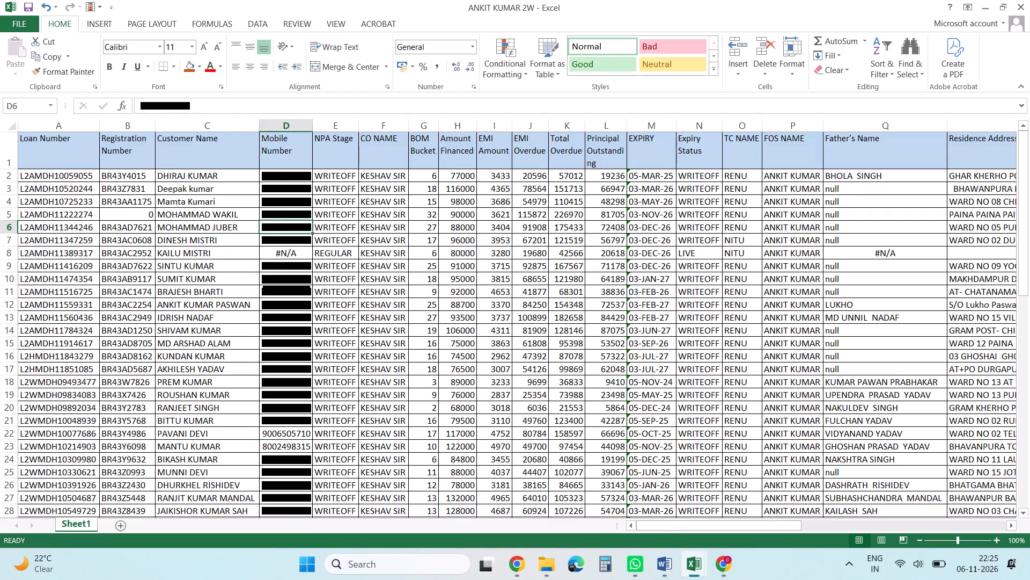
scroll(439, 250, down, 3)
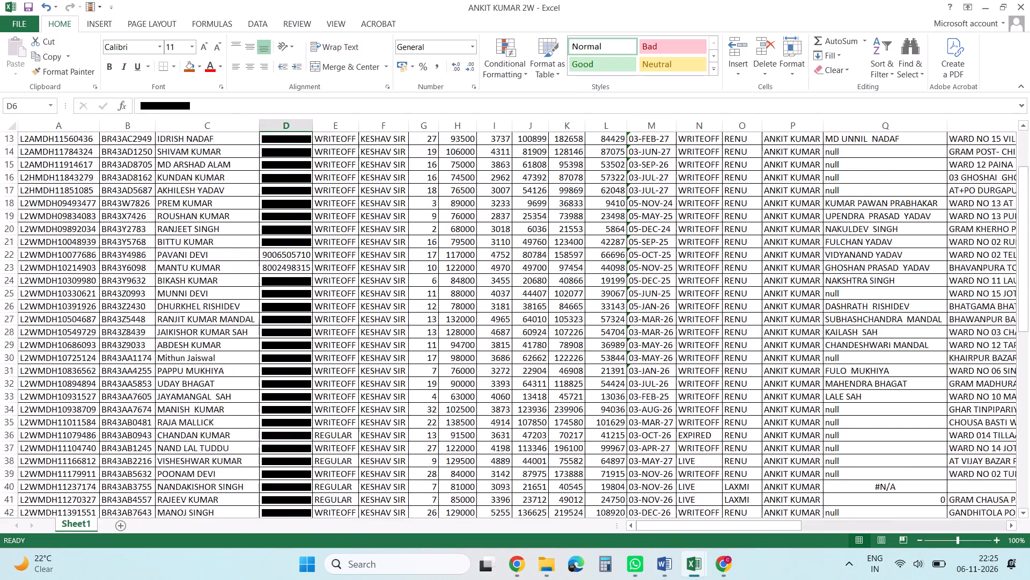
scroll(439, 250, up, 4)
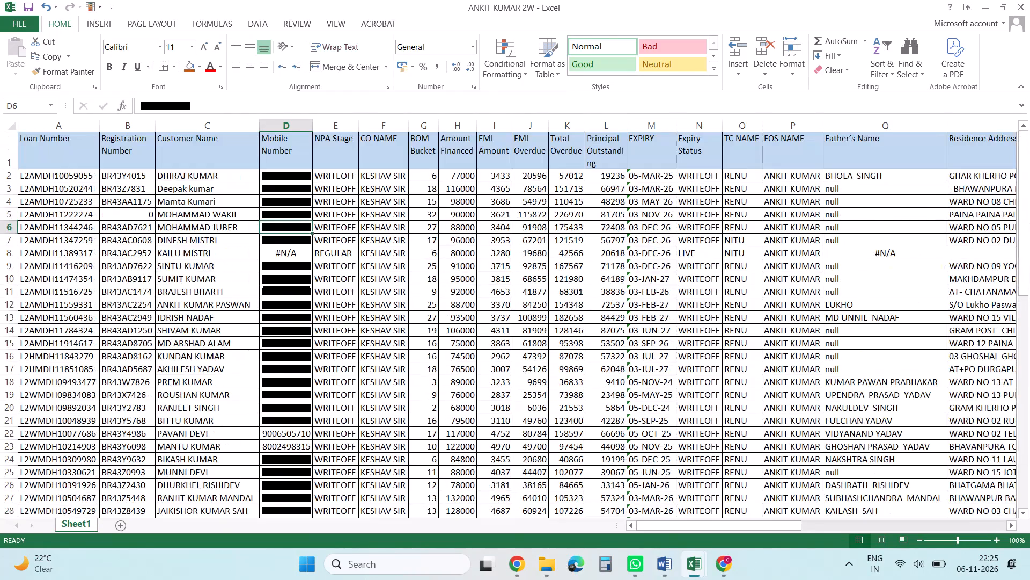
Save the field officer's 2W workbook once more after reviewing its records.
click(339, 264)
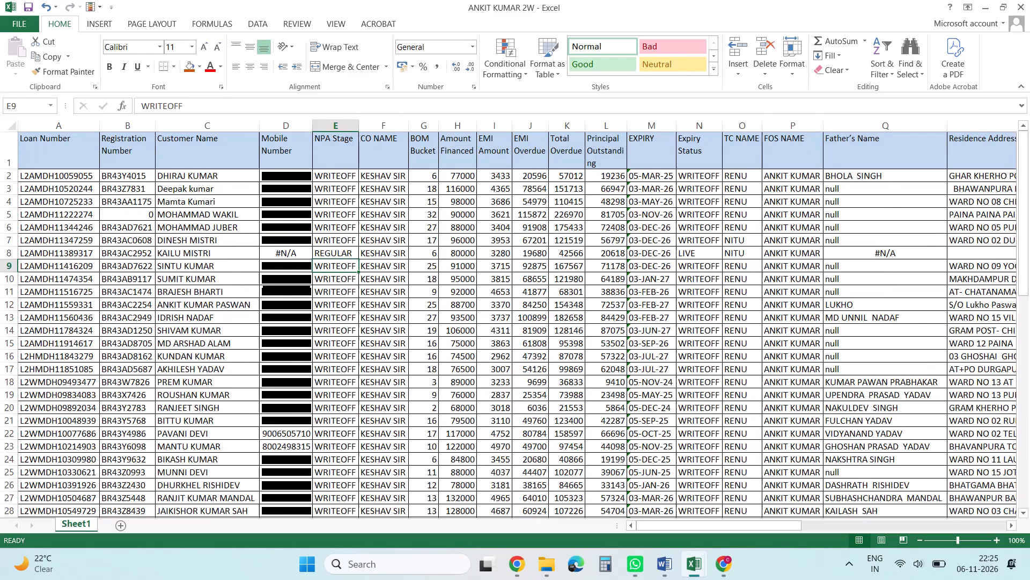
key(ctrl+s)
key(ctrl+s)
key(ctrl+s)
key(ctrl+s)
key(ctrl+s)
key(ctrl+s)
key(ctrl+s)
key(ctrl+s)
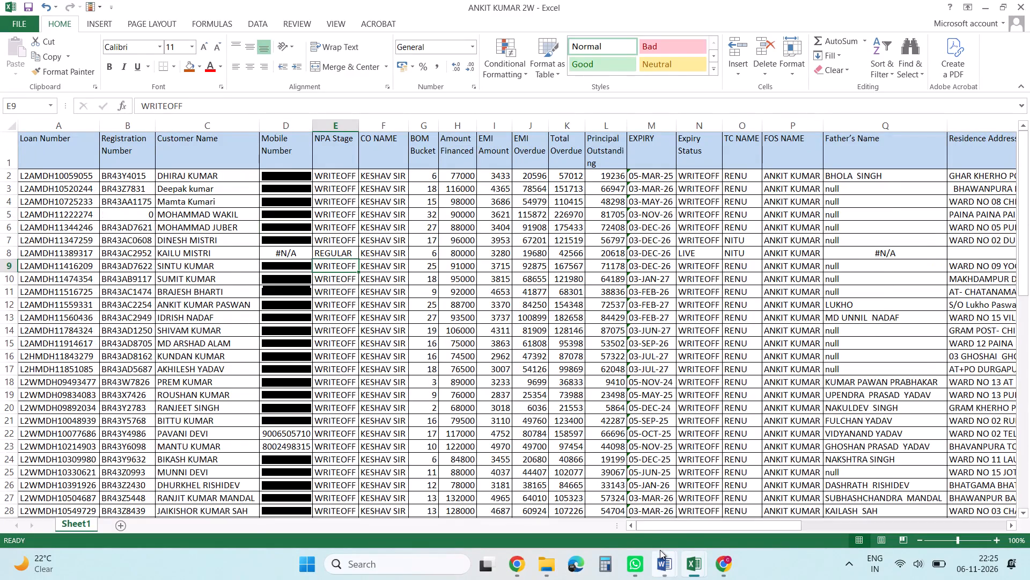
Switch to File Explorer and open the Downloads folder.
click(554, 562)
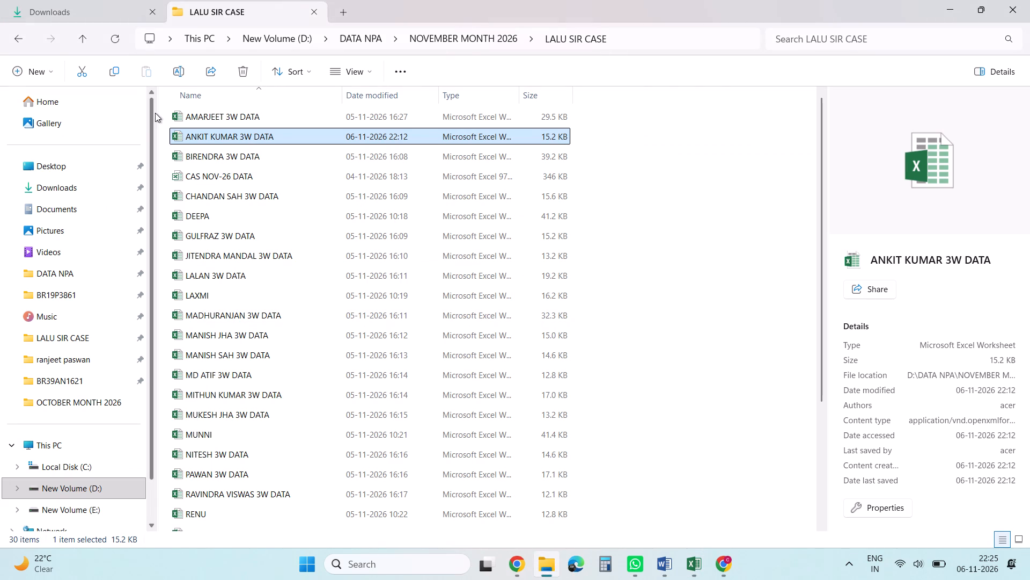
click(98, 184)
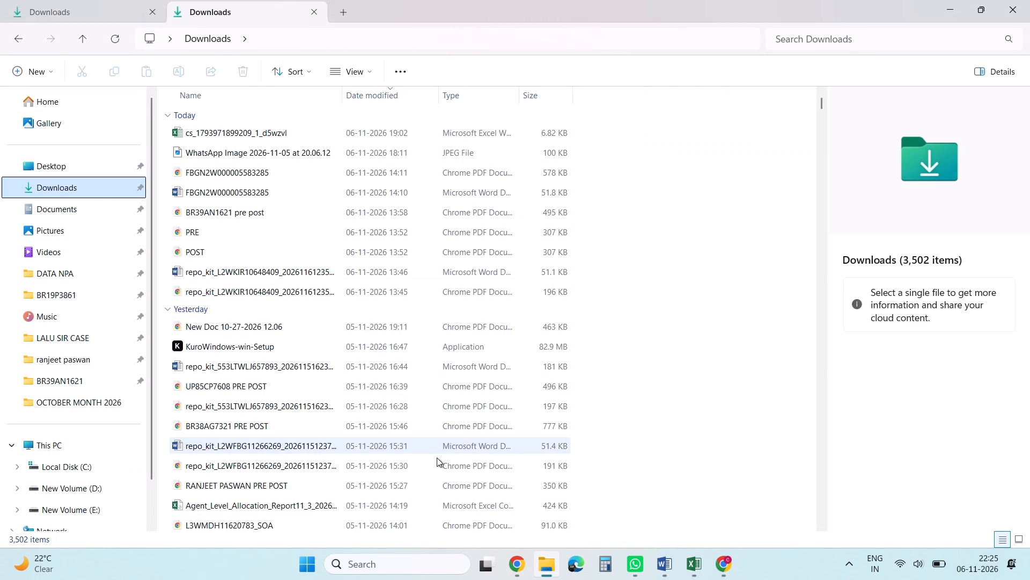
Copy the field officer's 2W workbook from the keshav sir folder inside NOVEMBER MONTH 2026 in DATA NPA.
click(549, 511)
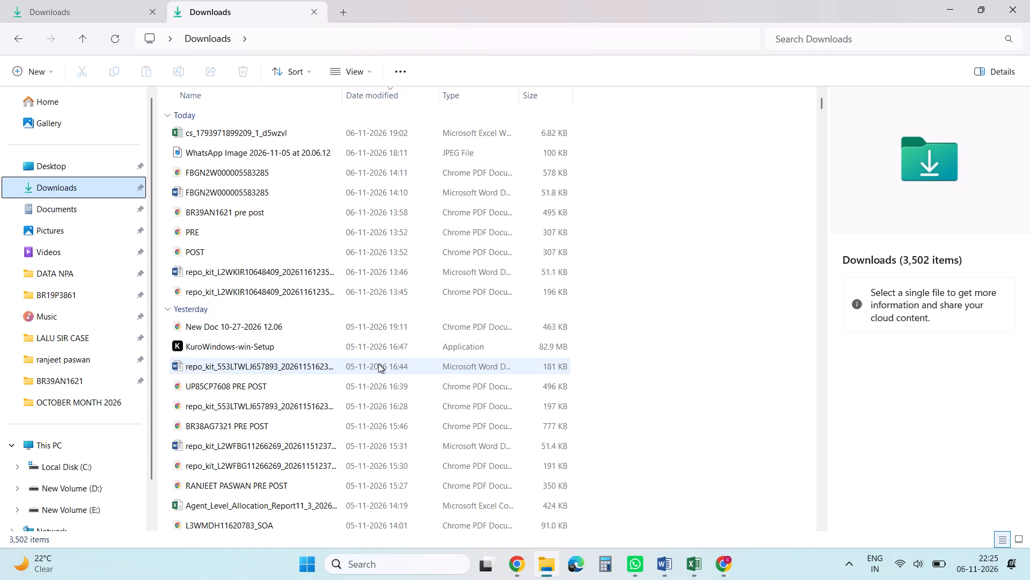
click(65, 275)
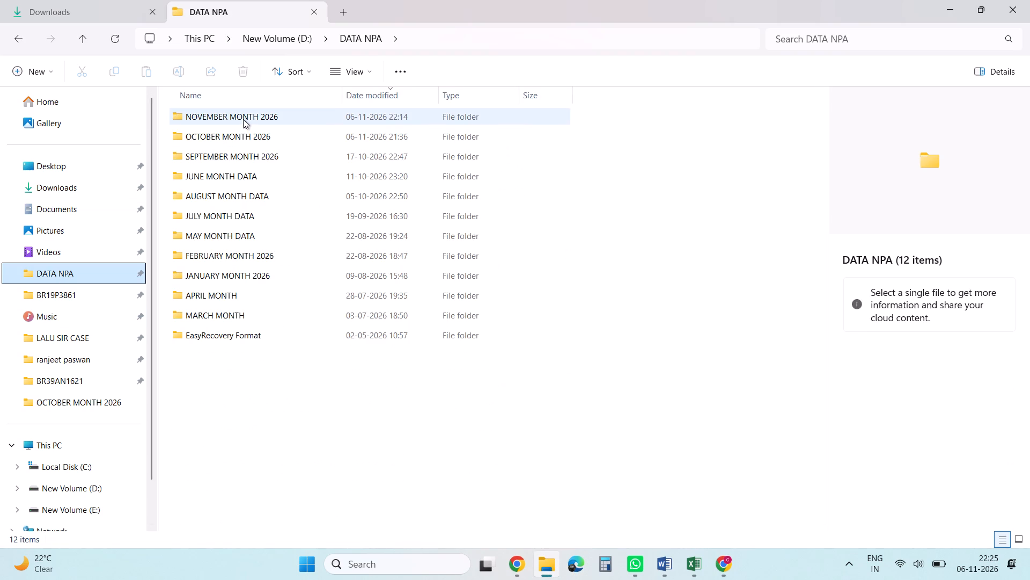
double_click(243, 119)
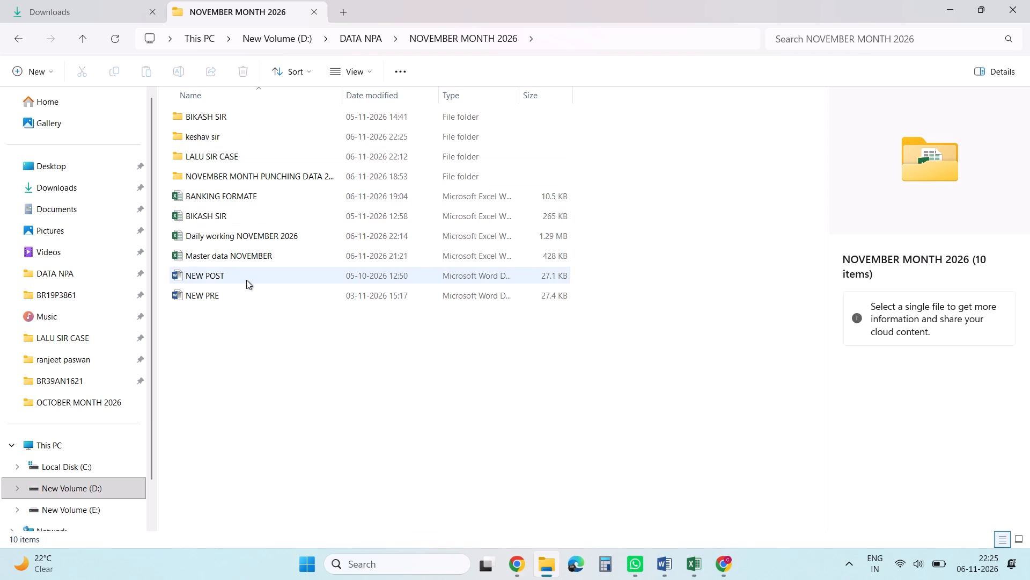
double_click(245, 143)
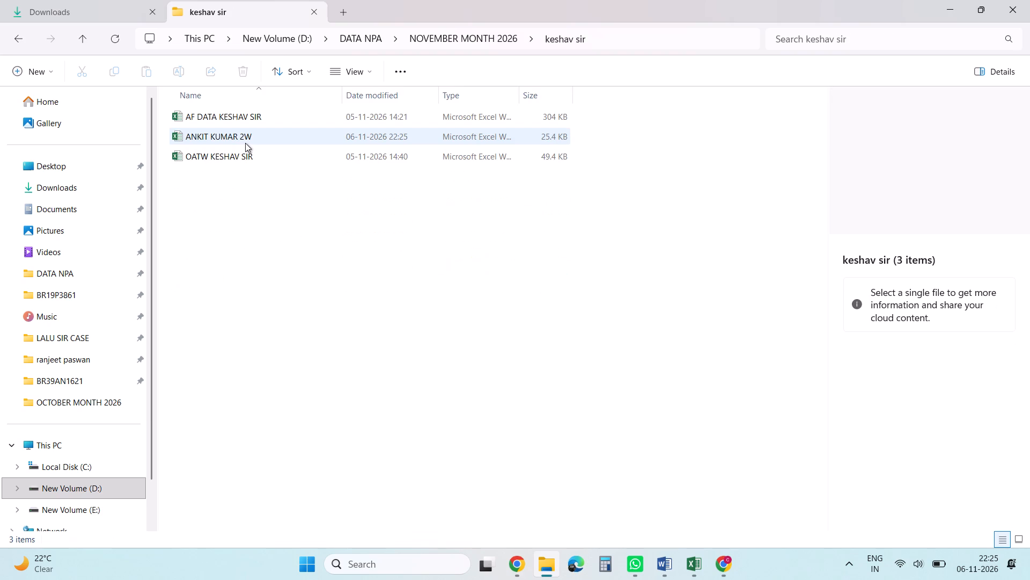
click(245, 143)
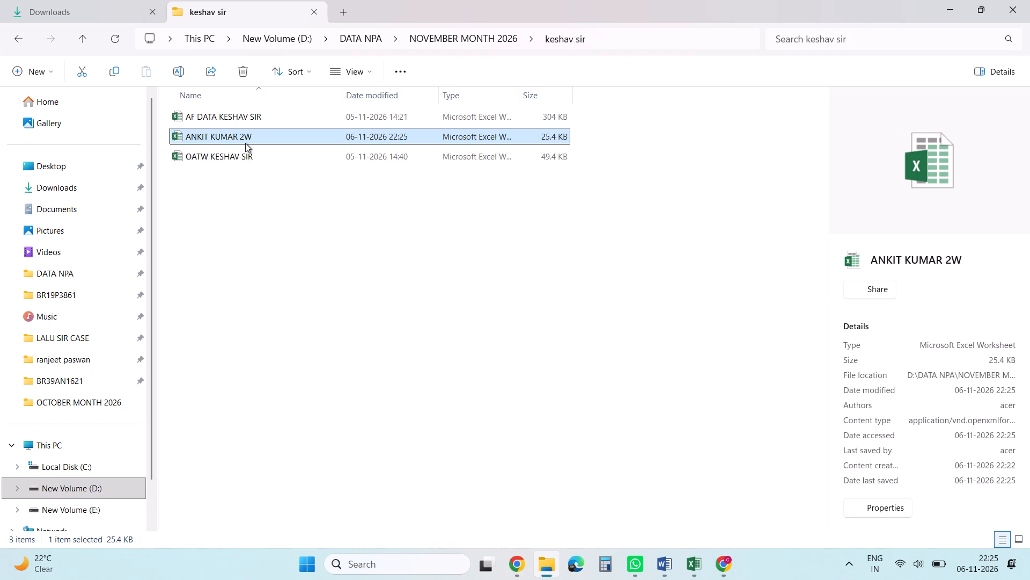
key(ctrl+c)
key(ctrl+c)
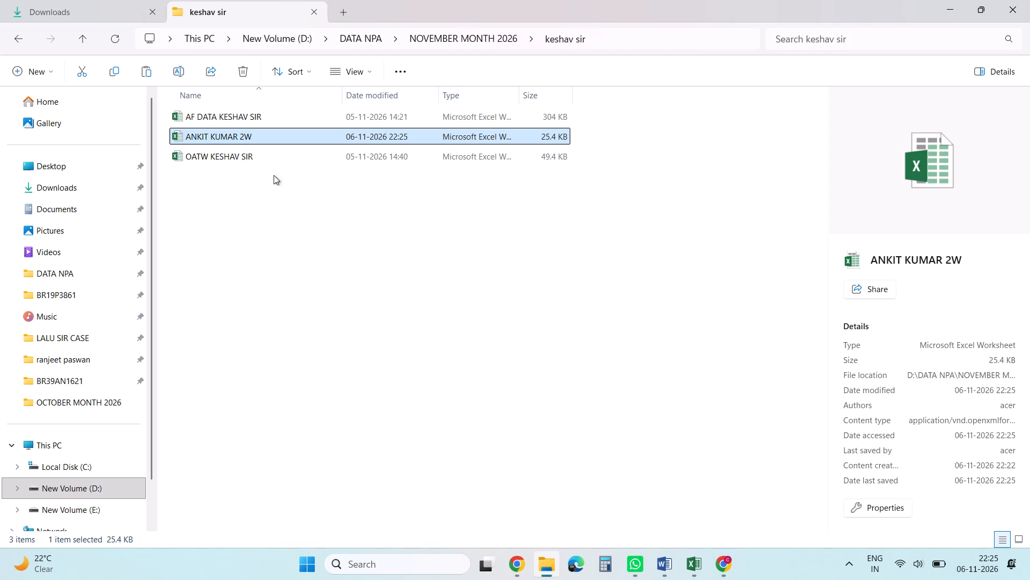
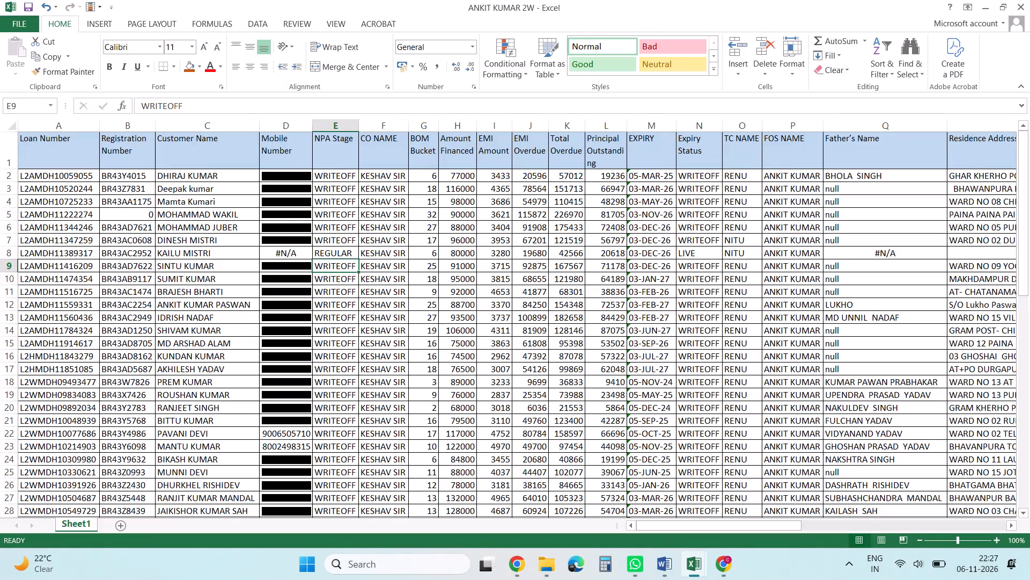
Select the first record's BOM Bucket cell in the field officer's 2W workbook.
scroll(281, 188, up, 2)
click(420, 177)
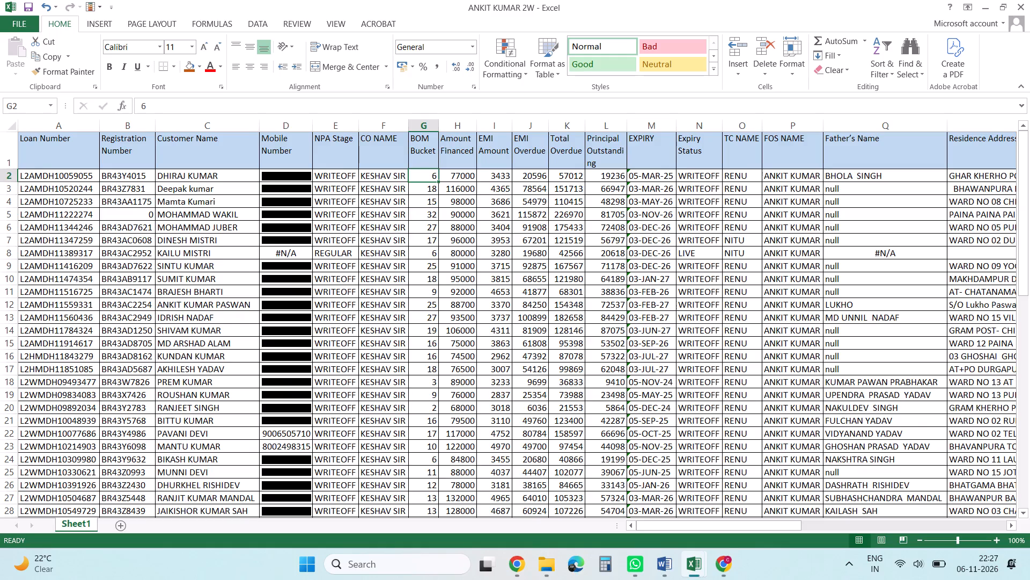
Examine the first 2W record's financial and expiry columns, from Amount Financed across to TC NAME.
key(Right)
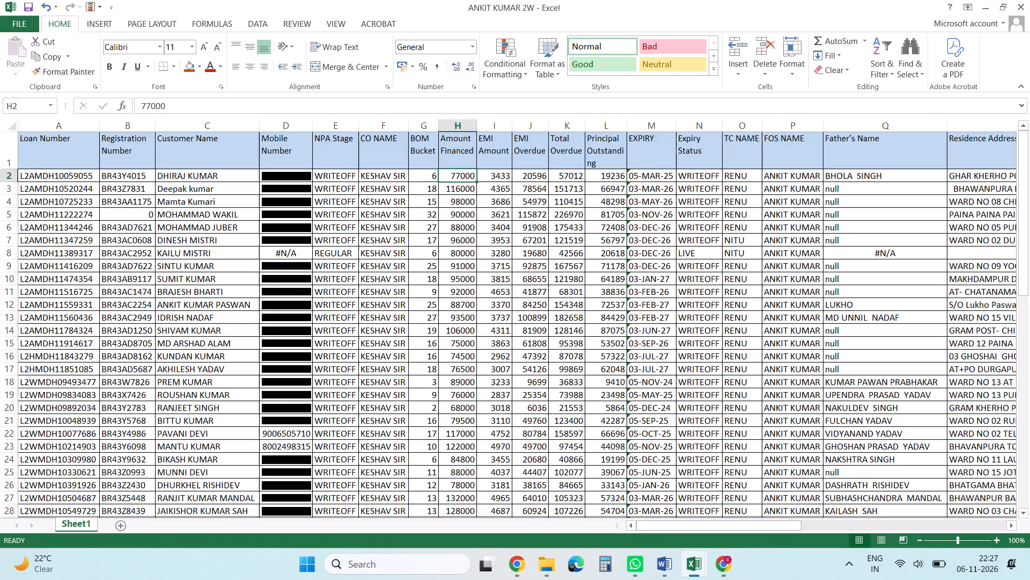
key(Right)
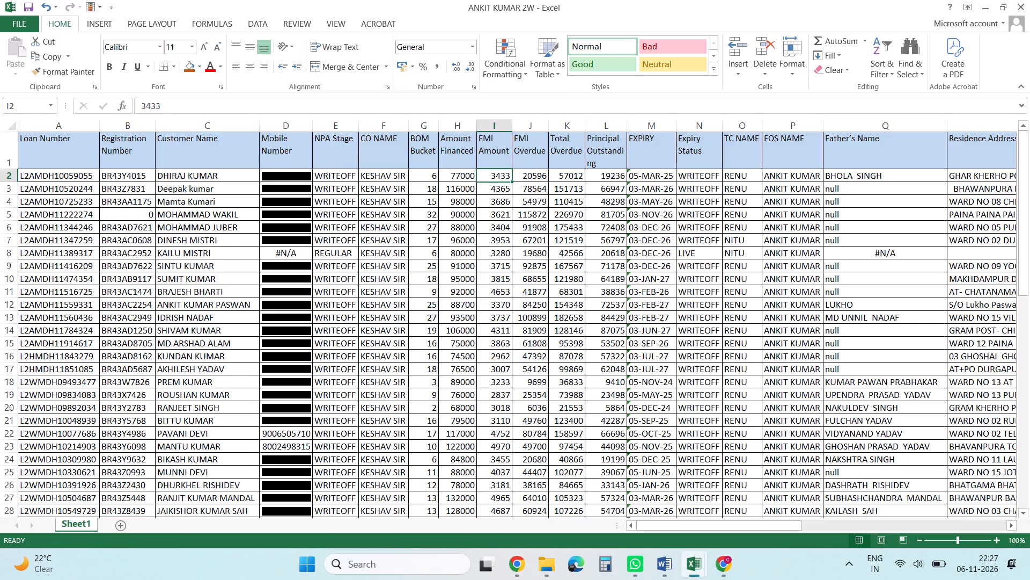
key(Right)
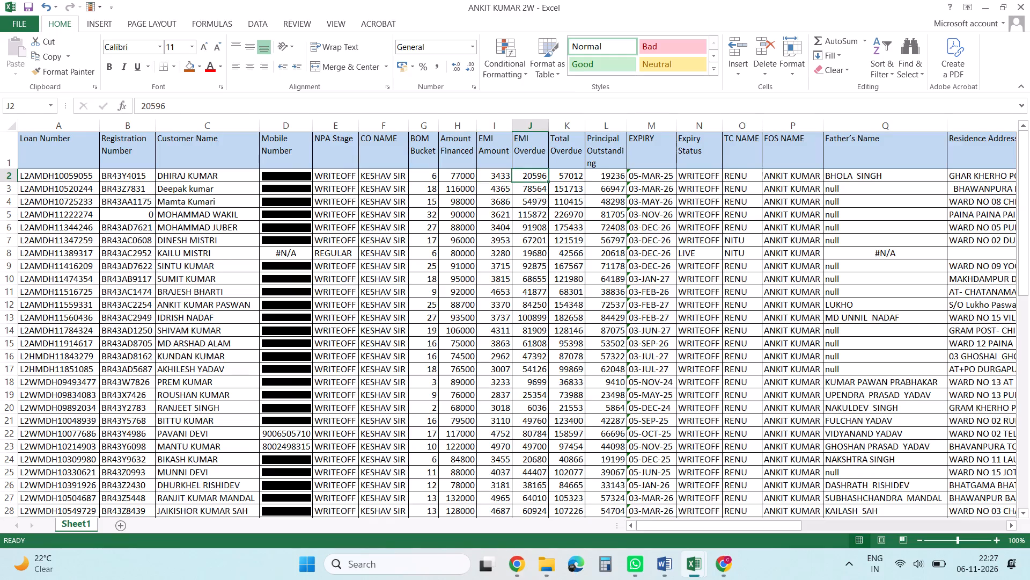
key(Right)
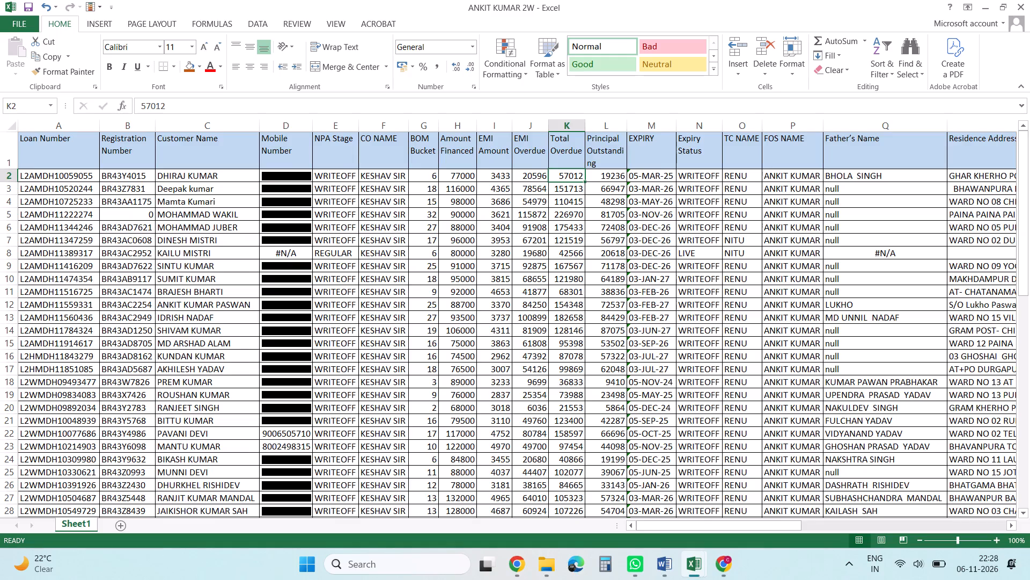
key(Right)
key(Right)
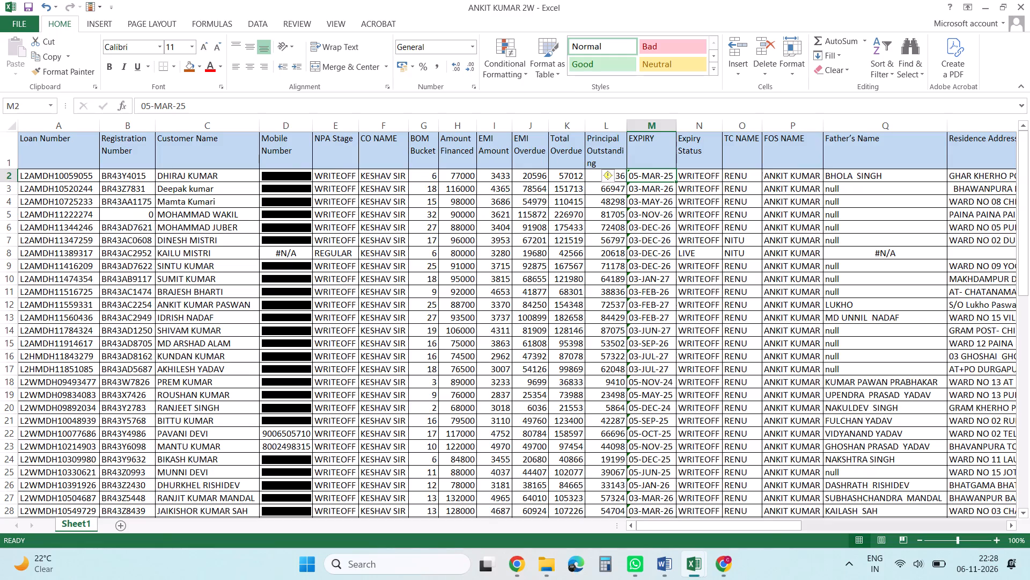
key(Right)
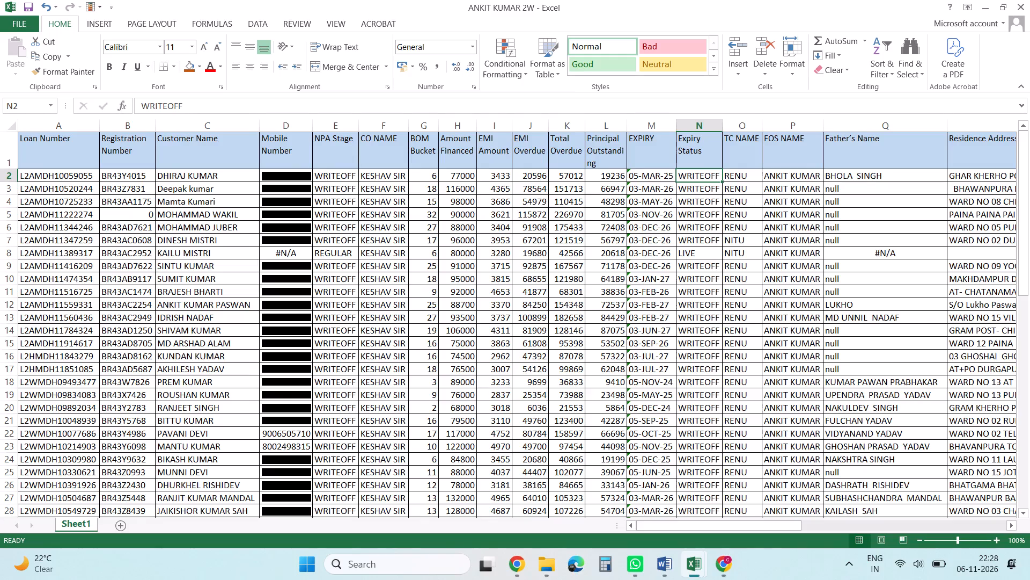
key(Left)
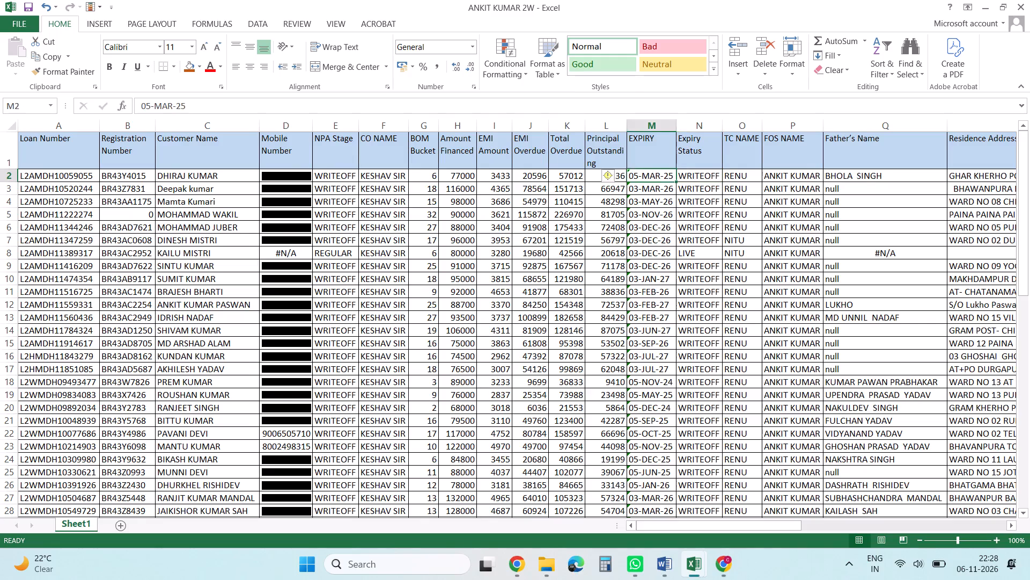
key(Left)
key(Left)
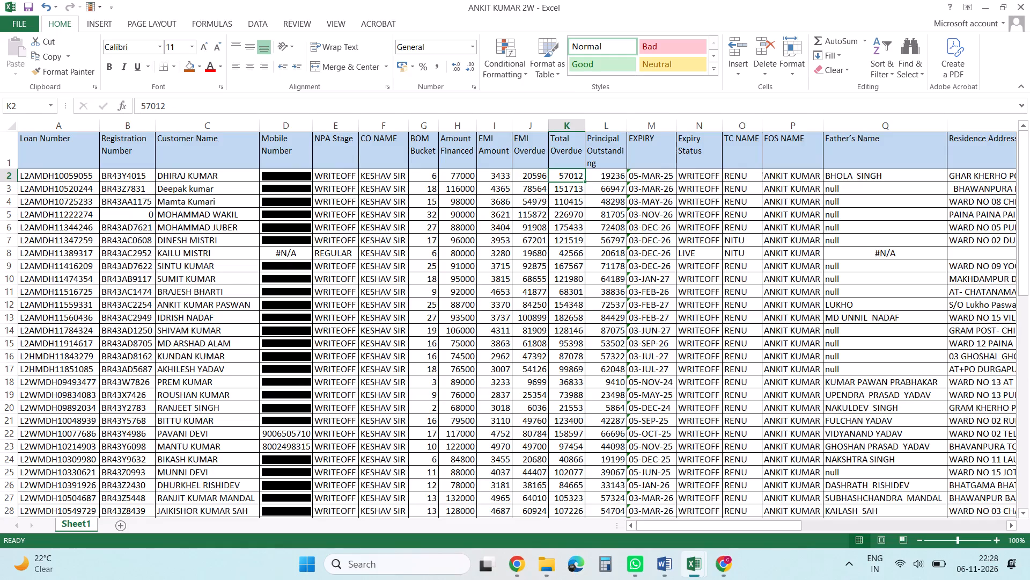
key(Left)
key(Left)
key(Right)
key(Right)
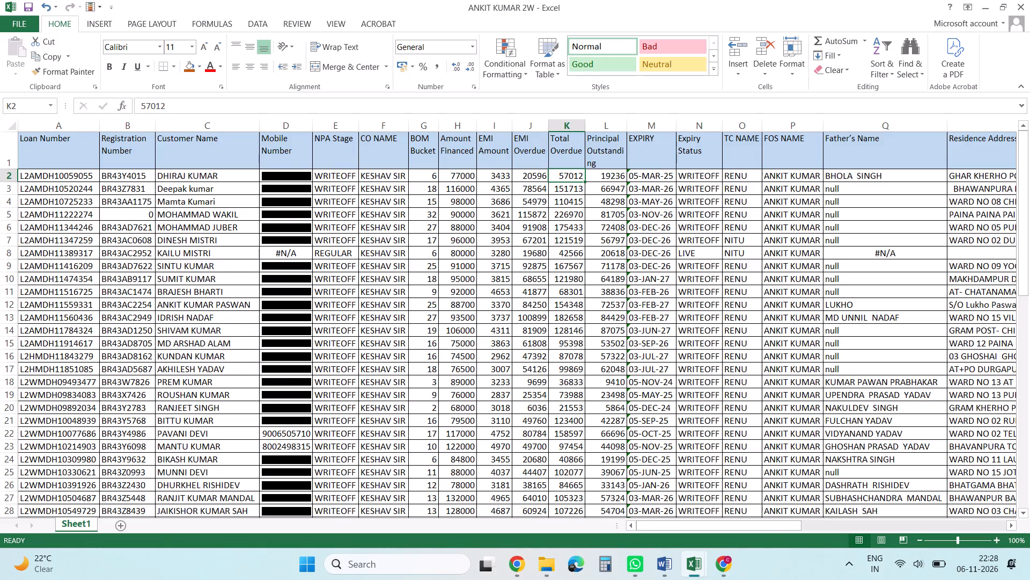
key(Right)
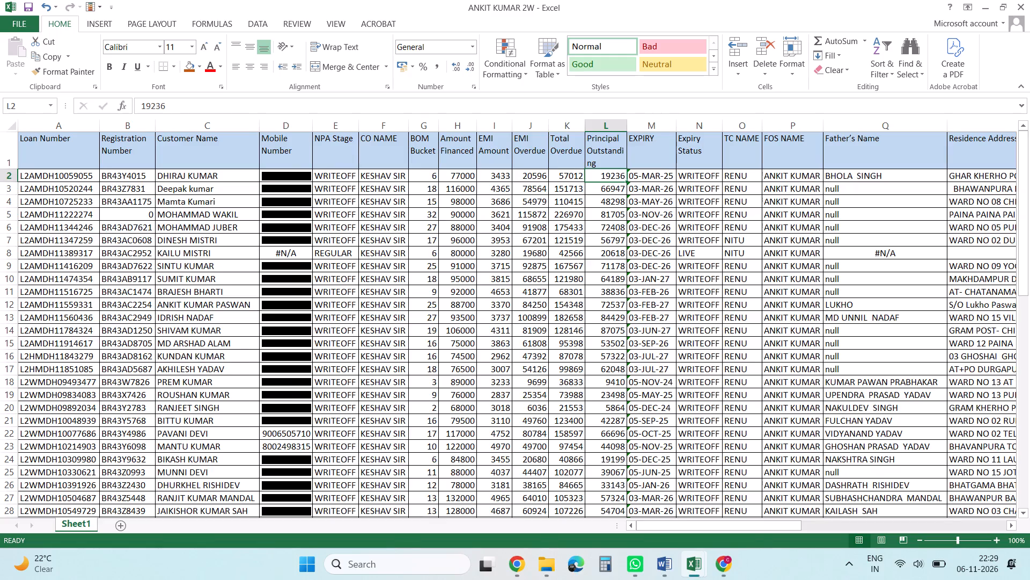
key(Left)
key(Left)
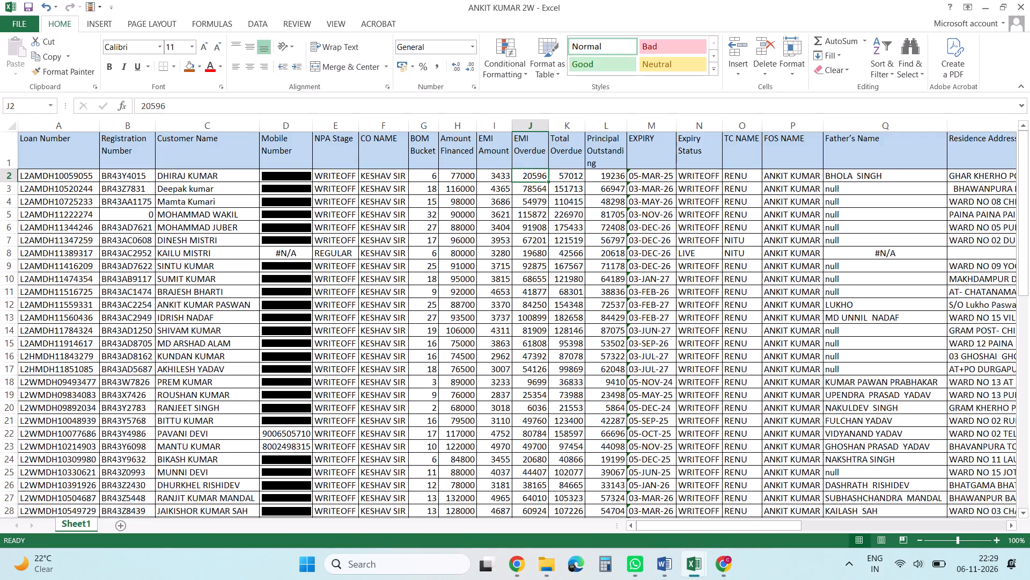
key(Right)
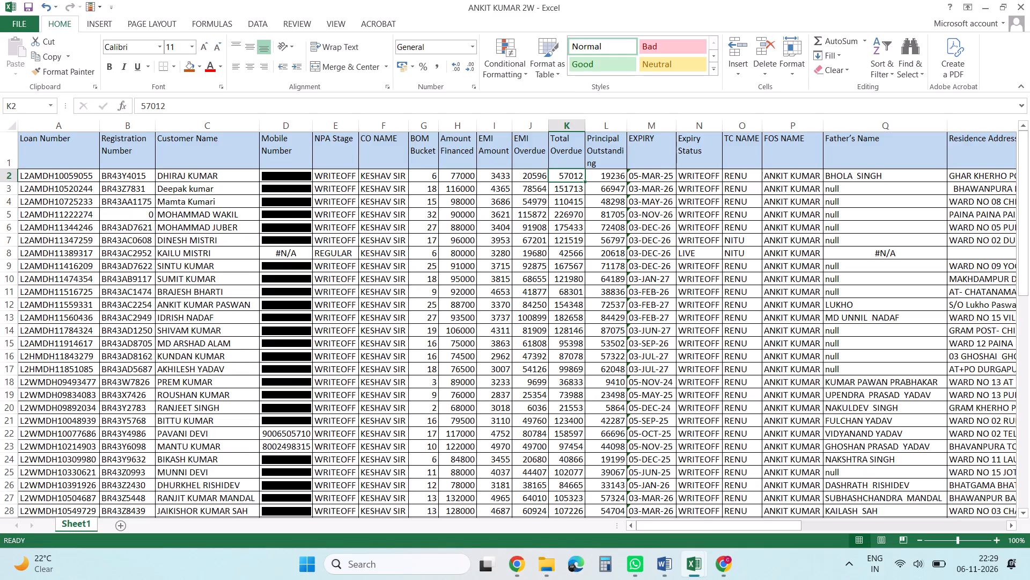
key(Right)
key(Right)
key(Right)
key(Right)
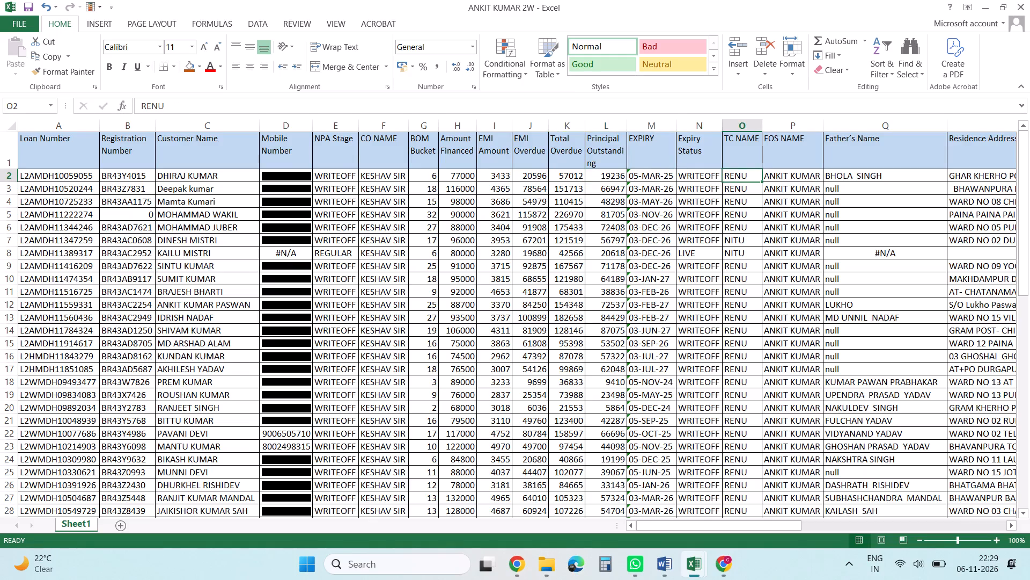
Recheck the first record between Total Overdue and TC NAME, continuing across to the Father's Name column.
key(Left)
key(Left)
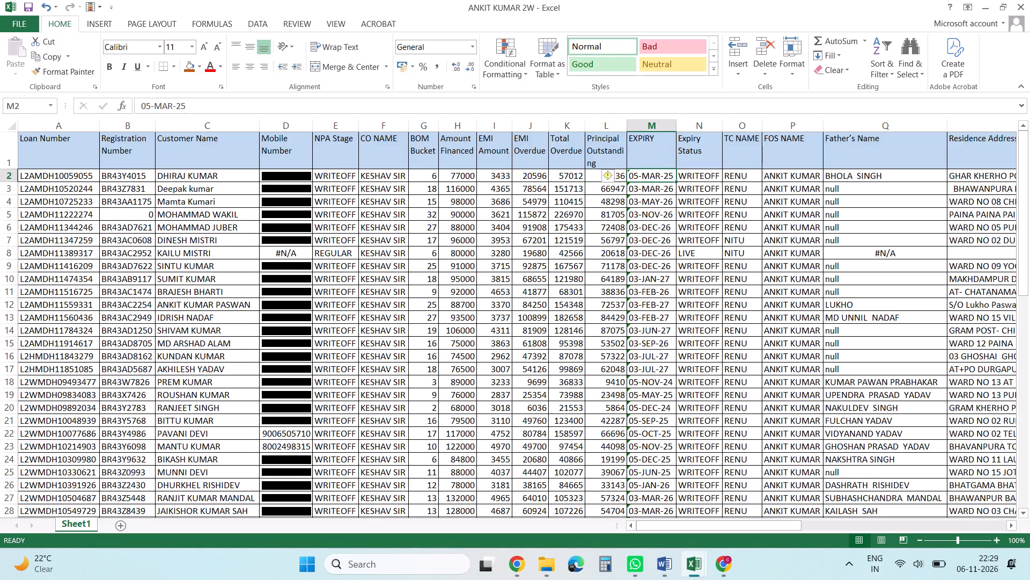
key(Right)
key(Left)
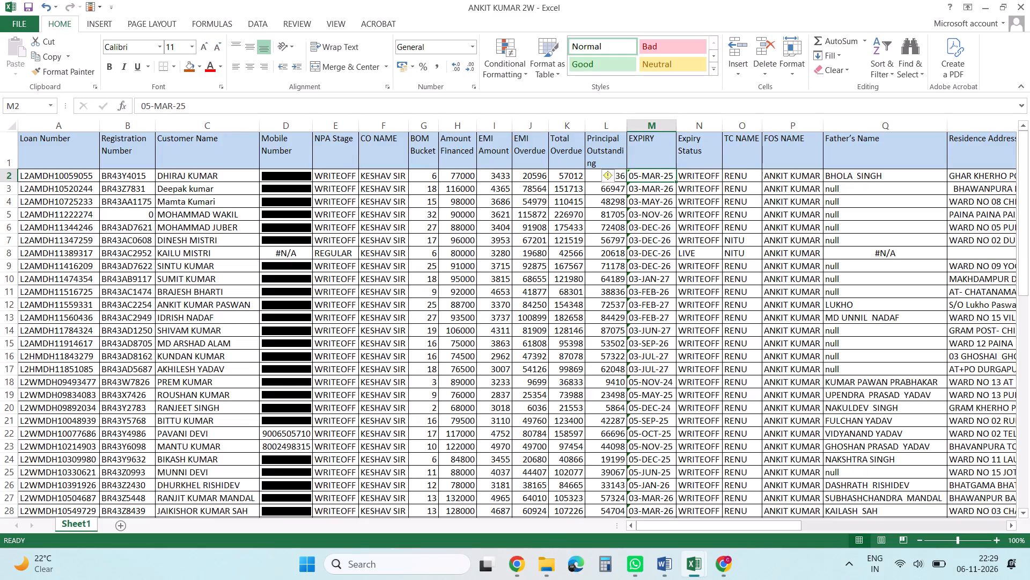
key(Left)
key(Left)
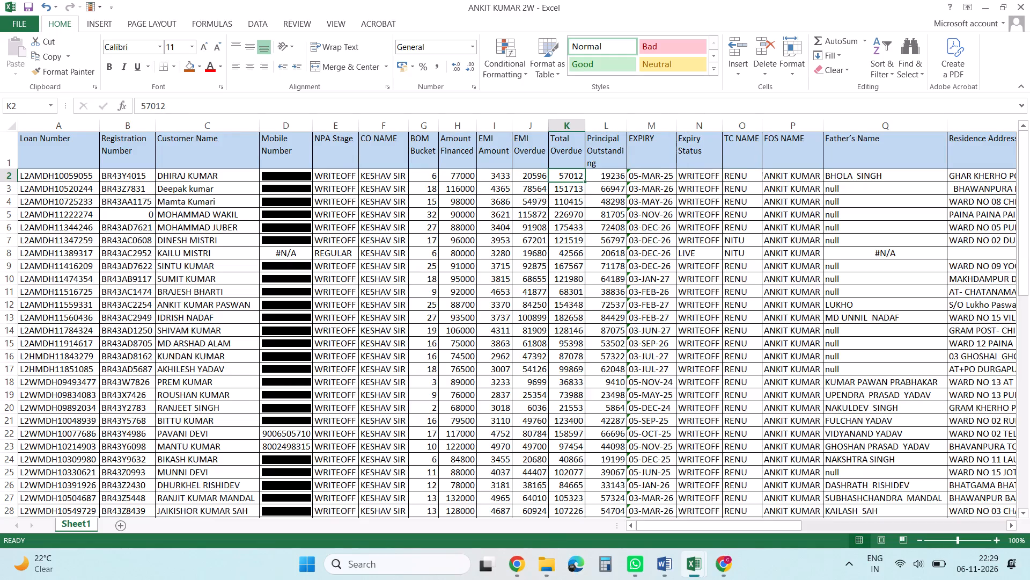
key(Right)
key(Right)
key(Right)
key(Right)
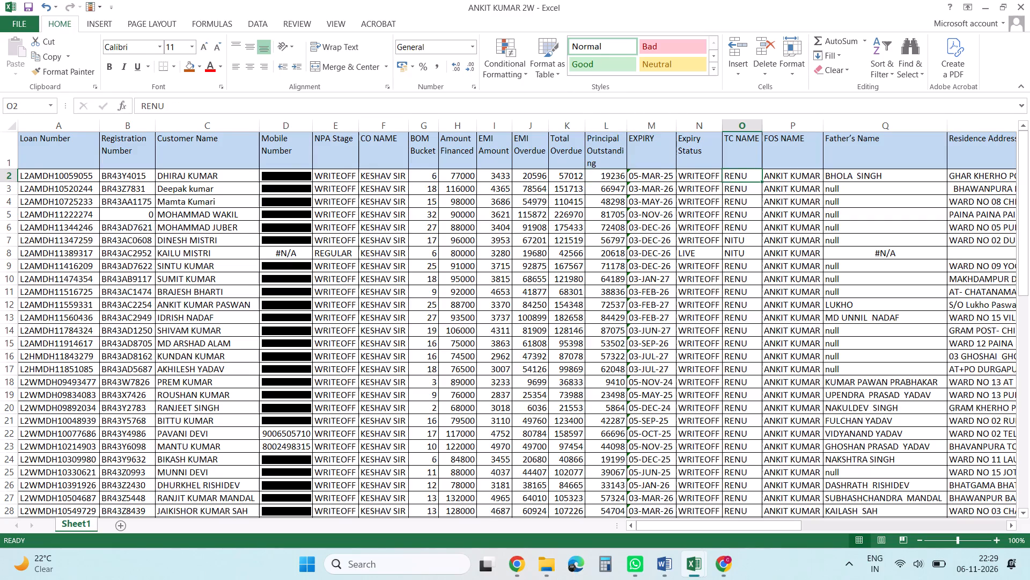
key(Left)
key(Left)
key(Left)
key(Left)
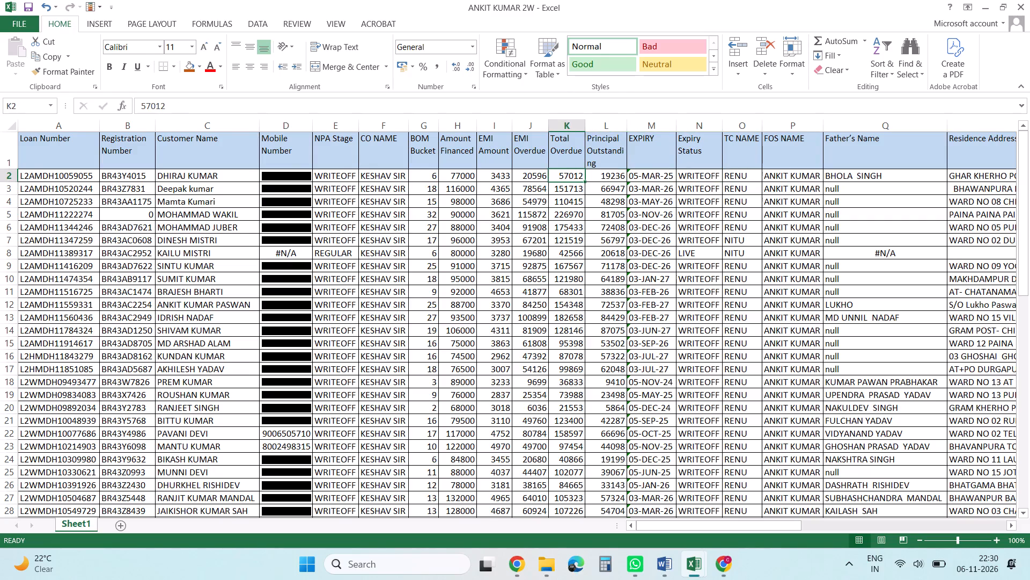
key(Right)
key(Right)
key(Right)
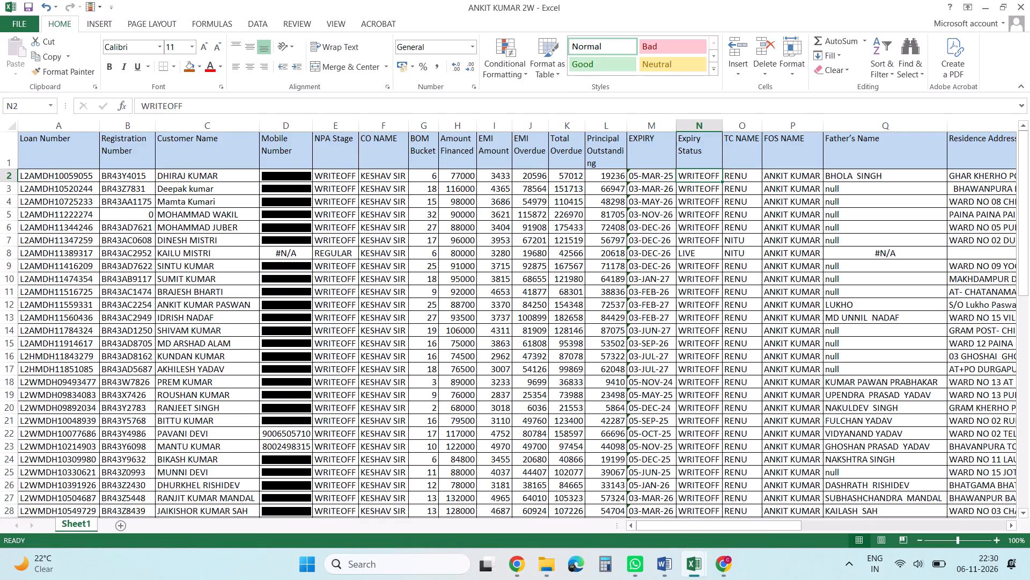
key(Right)
key(Right)
key(Right)
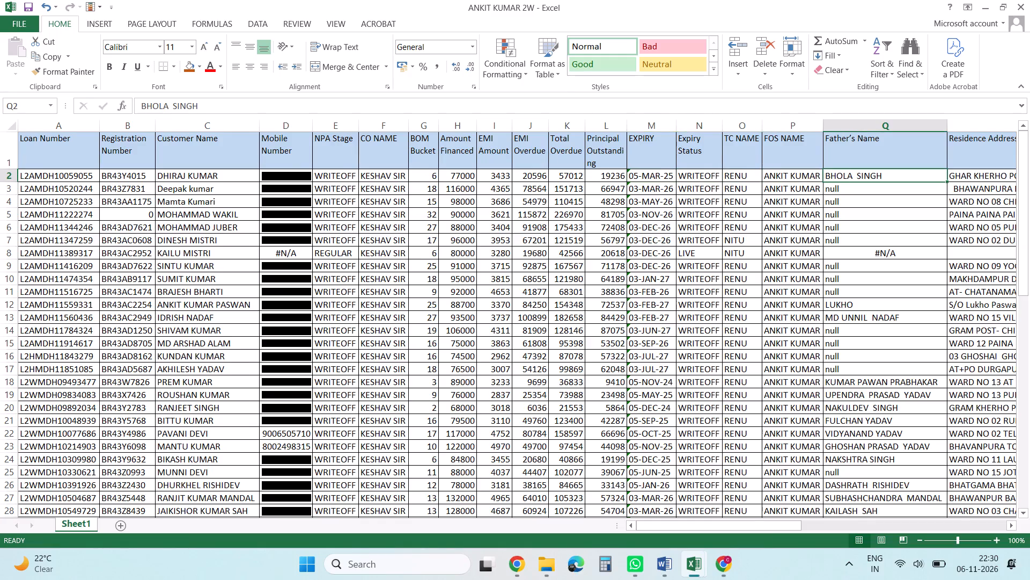
Examine the FOS NAME, Father's Name and Residence Address details in the upper records, rows 2 to 8.
key(Down)
key(Down)
key(Down)
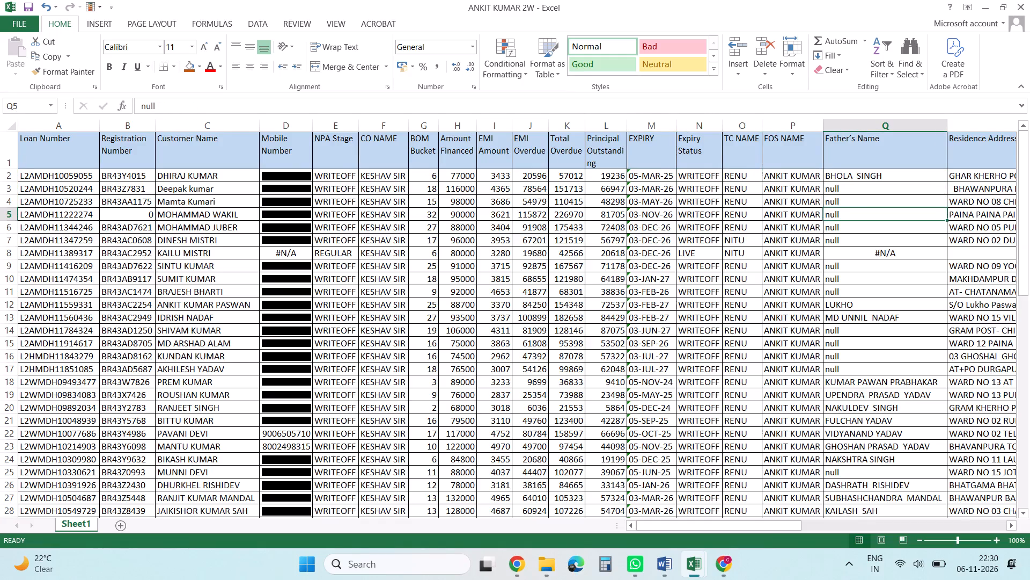
key(Down)
key(Down)
key(Down)
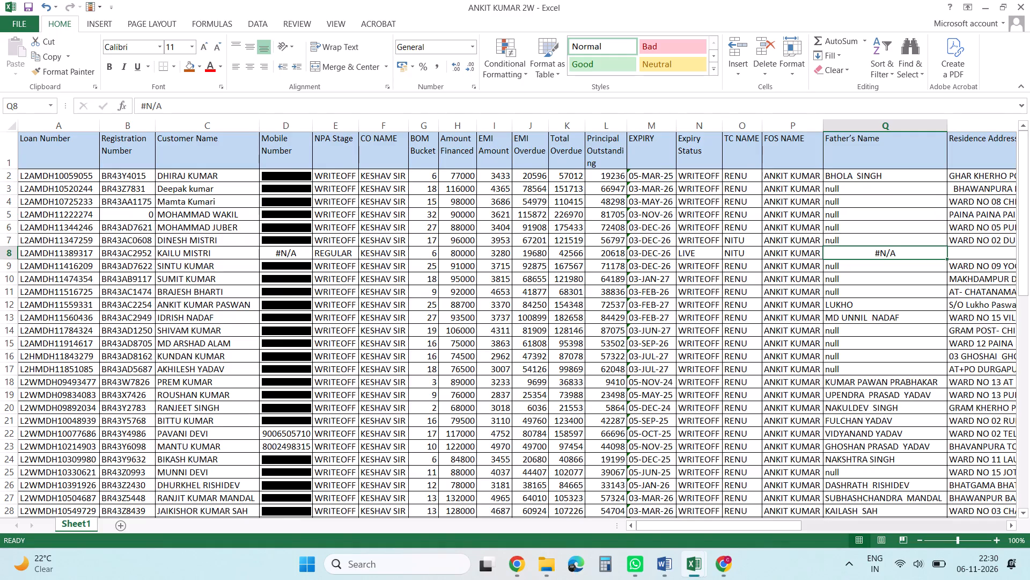
key(Up)
key(Up)
key(Up)
key(Up)
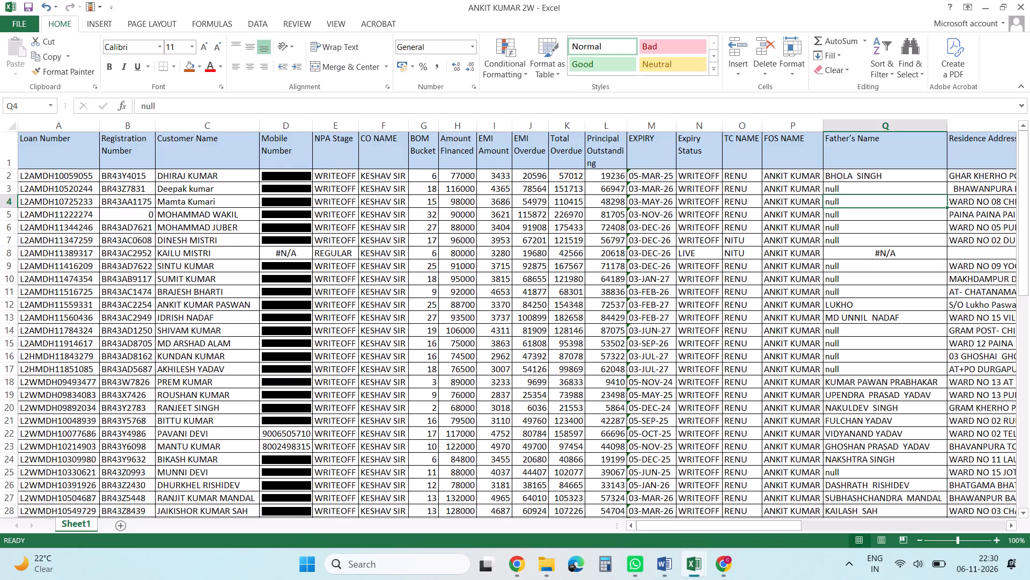
key(Right)
key(Right)
key(Left)
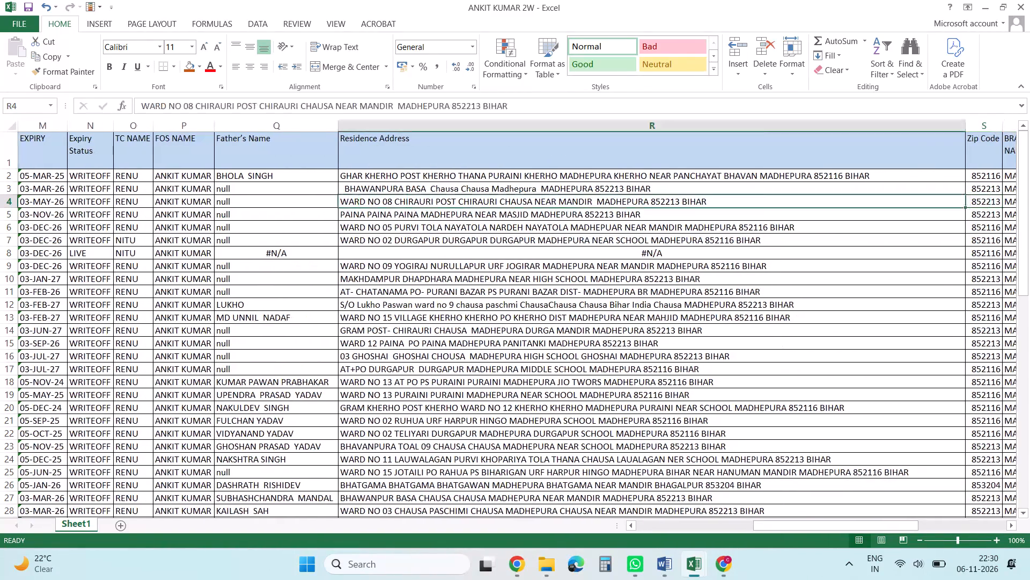
key(Left)
key(Left)
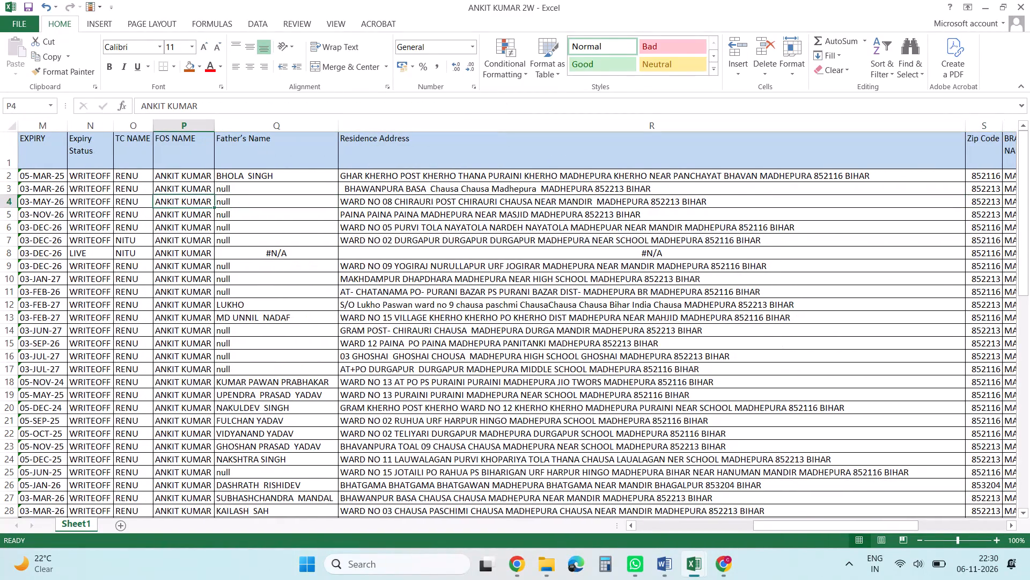
key(Right)
key(Right)
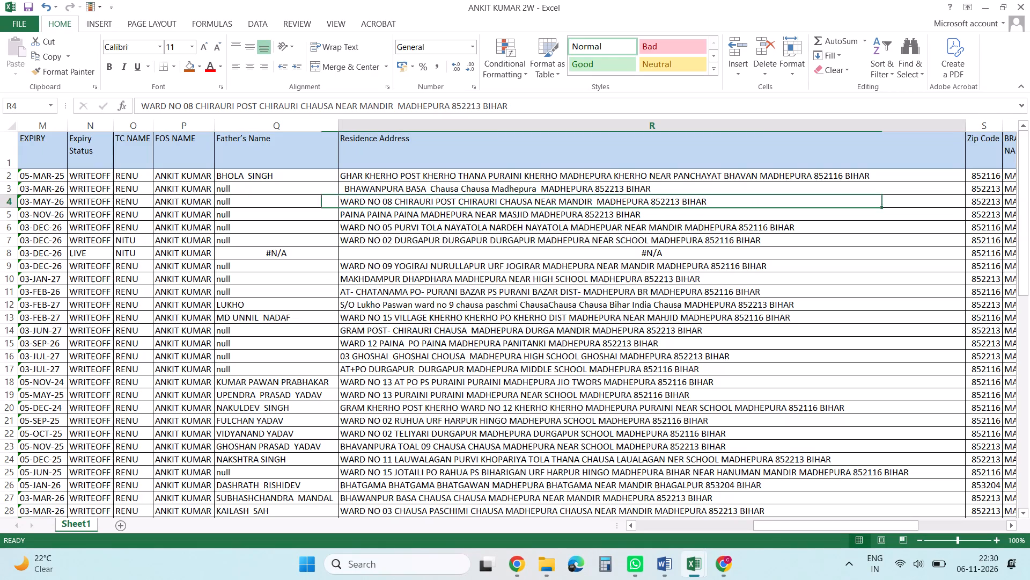
Look down the Residence Address column to the record in row 19.
key(Up)
key(Up)
key(Down)
key(Down)
key(Down)
key(Down)
key(Down)
key(Down)
key(Down)
key(Down)
key(Down)
key(Down)
key(Down)
key(Down)
key(Down)
key(Down)
key(Down)
key(Down)
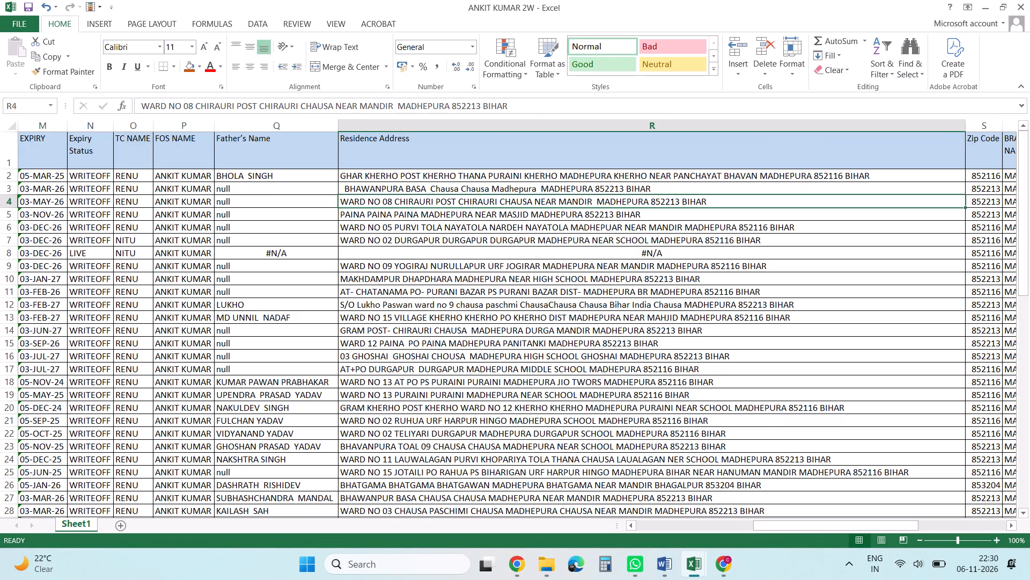
key(Down)
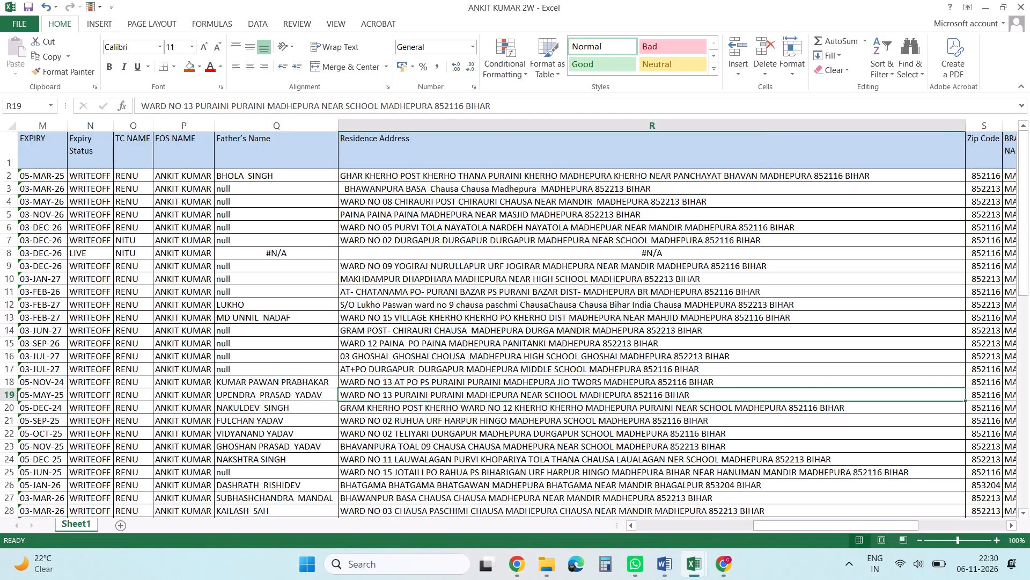
Examine the row 19 record back to Loan Number, and its columns across to Principal Outstanding.
key(Left)
key(Left)
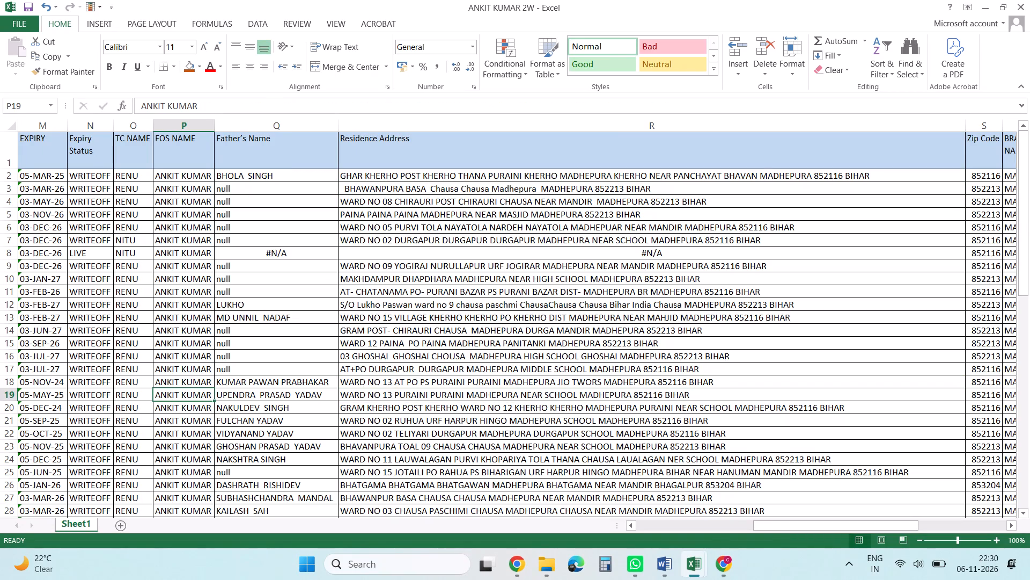
key(Left)
key(Left)
key(Left)
key(Left)
key(Left)
key(Left)
key(Left)
key(Left)
key(Left)
key(Left)
key(Left)
key(Left)
key(Left)
key(Left)
key(Left)
key(Left)
key(Left)
key(Left)
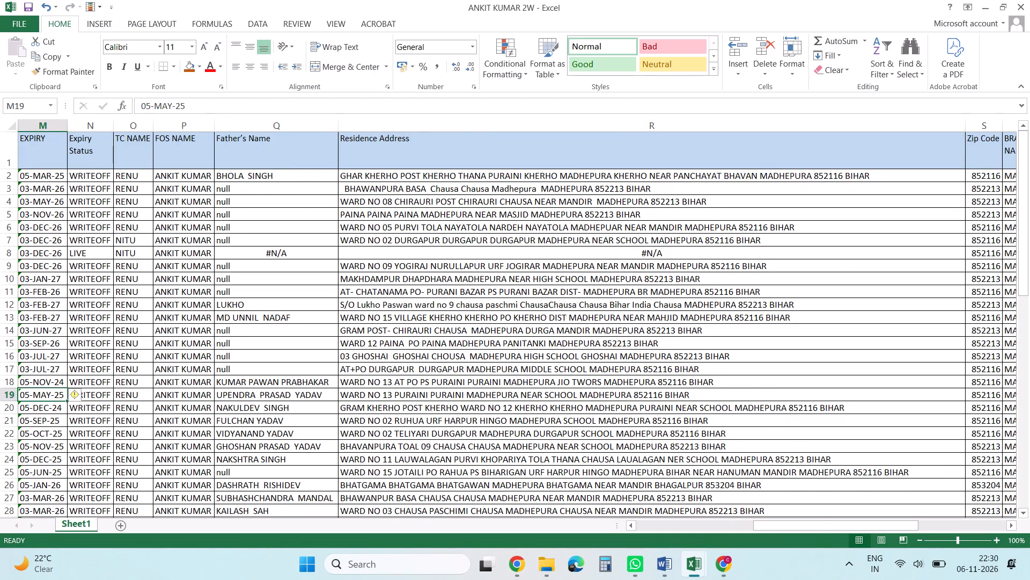
key(Right)
key(Right)
key(Right)
key(Right)
key(Right)
key(Right)
key(Right)
key(Right)
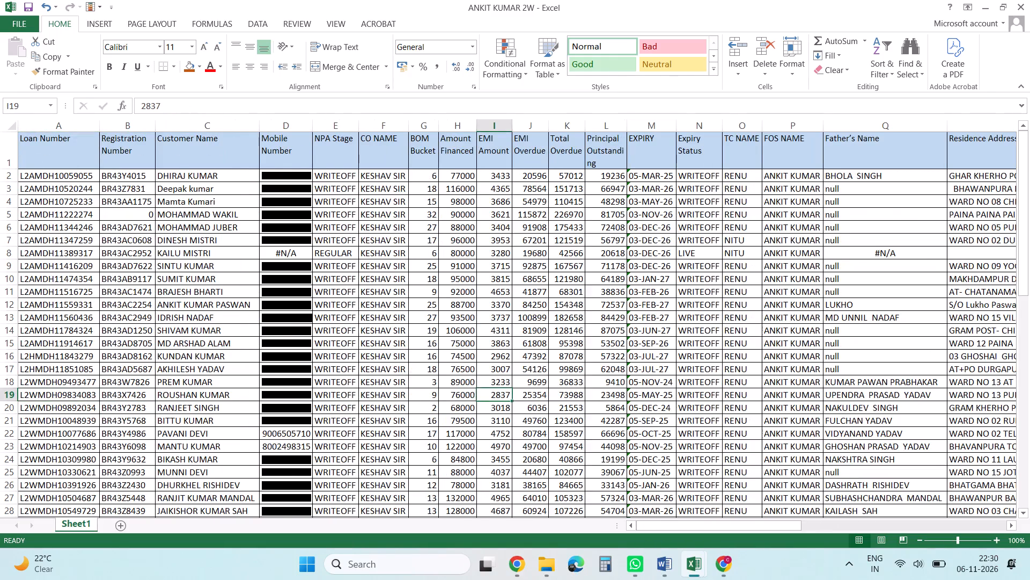
key(Right)
key(Right)
key(Right)
key(Left)
key(Left)
key(Left)
Return to the first record and review its columns from Mobile Number across to FOS NAME.
key(Up)
key(Up)
key(Up)
key(Up)
key(Up)
key(Up)
key(Up)
key(Up)
key(Up)
key(Up)
key(Up)
key(Up)
key(Up)
key(Up)
key(Up)
key(Up)
key(Up)
key(Up)
key(Up)
key(Up)
key(Down)
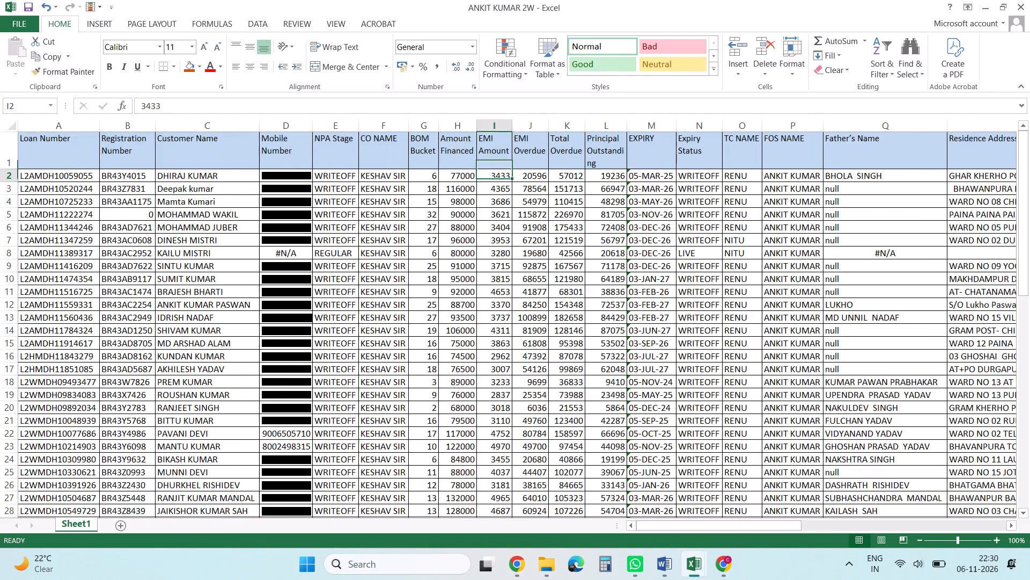
key(Left)
key(Left)
key(Left)
key(Left)
key(Left)
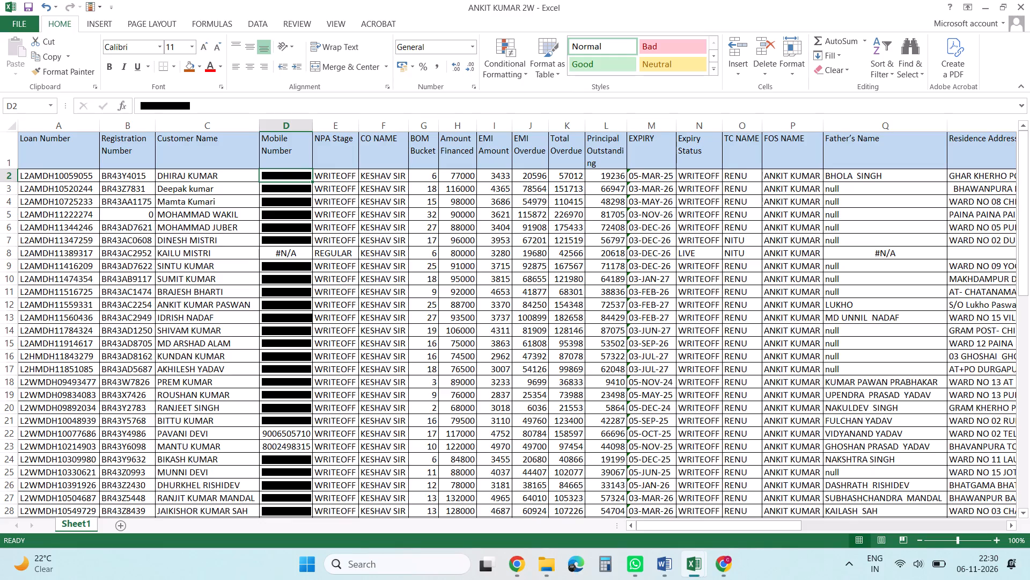
key(Right)
key(Right)
key(Right)
key(Right)
key(Right)
key(Right)
key(Right)
key(Right)
key(Right)
key(Right)
key(Right)
key(Right)
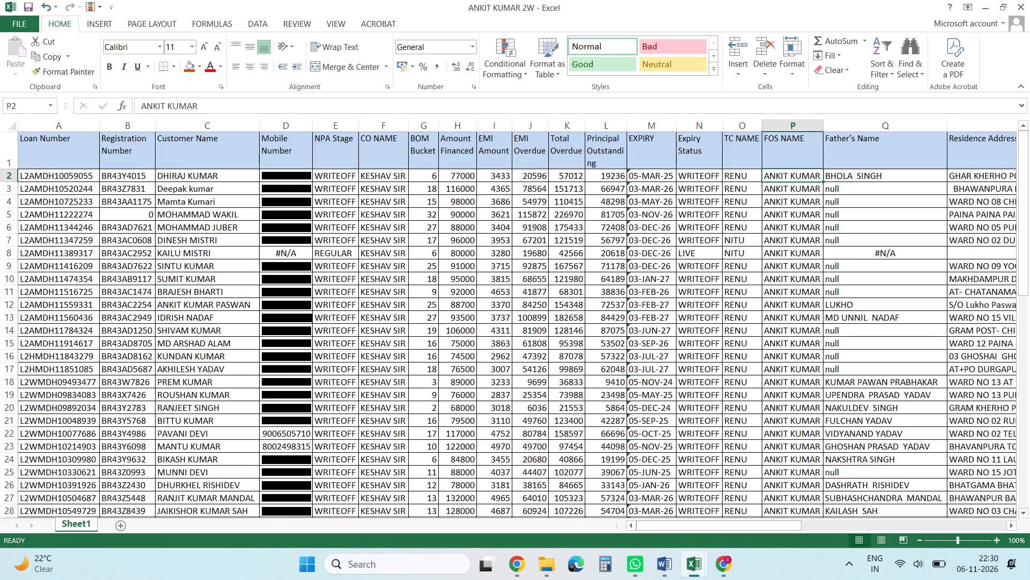
Examine the first record's columns from Father's Name and Residence Address across to Dealer Name.
key(Right)
key(Right)
key(Right)
key(Right)
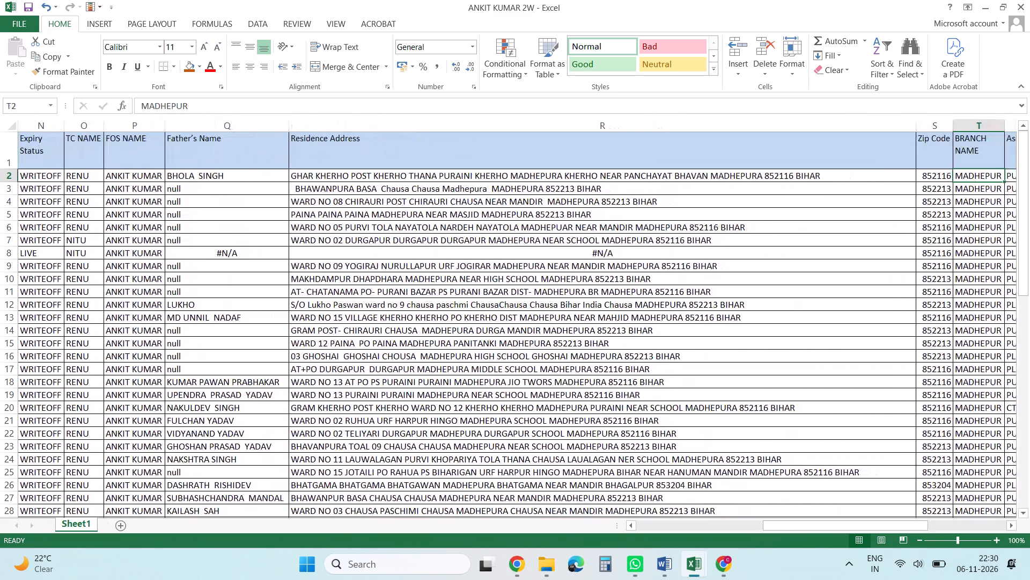
key(Right)
key(Right)
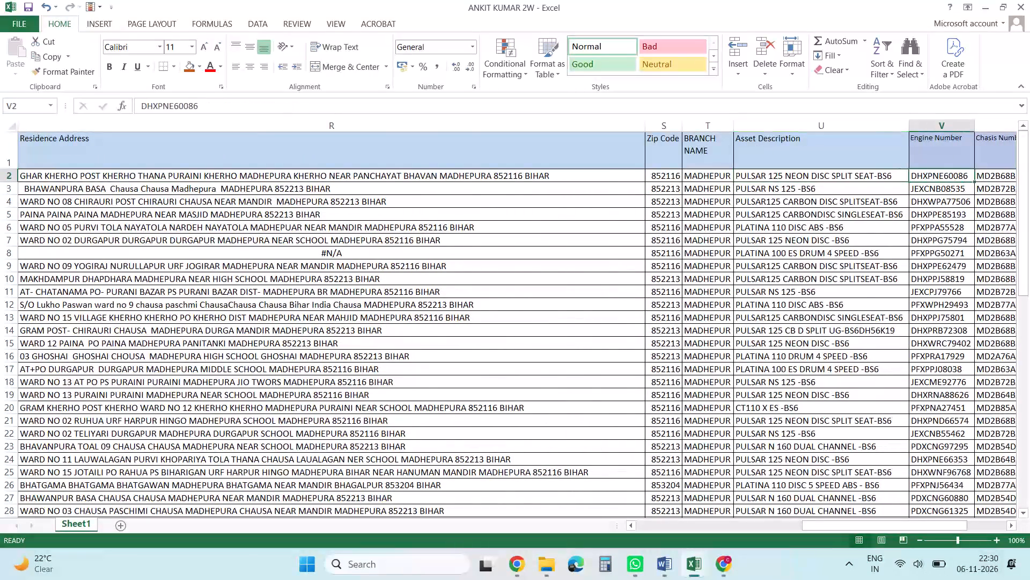
key(Right)
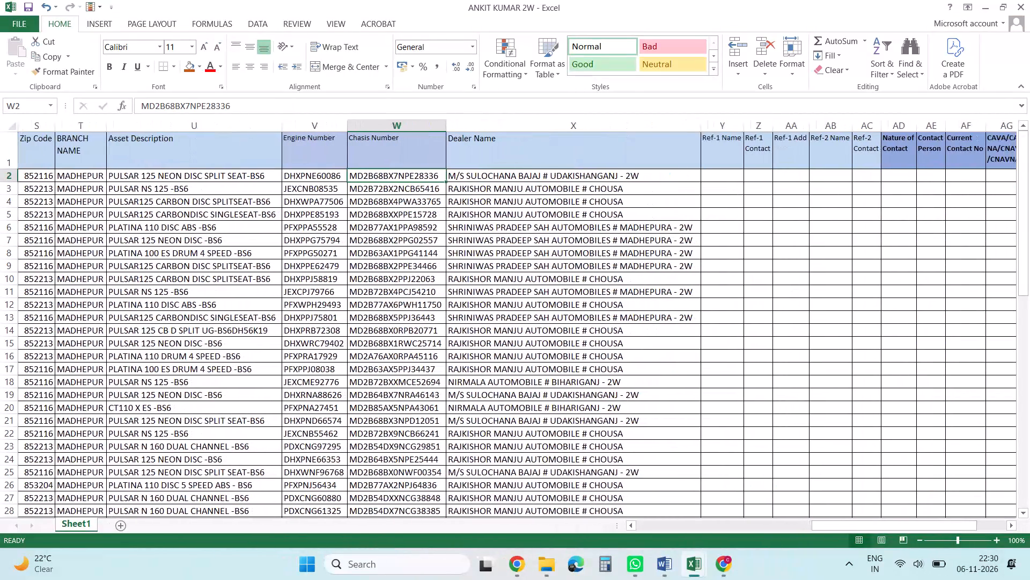
key(Right)
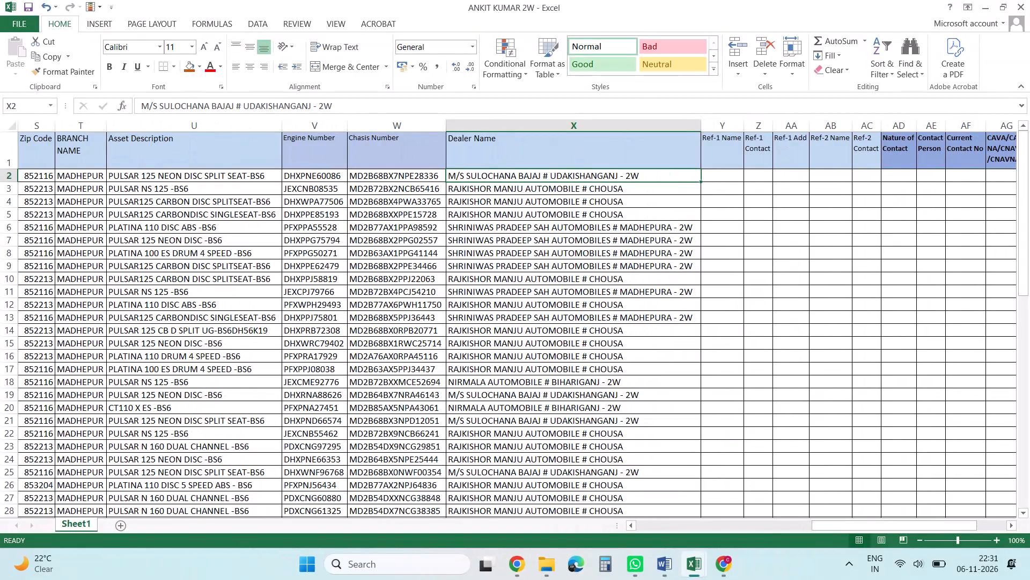
key(Left)
key(Right)
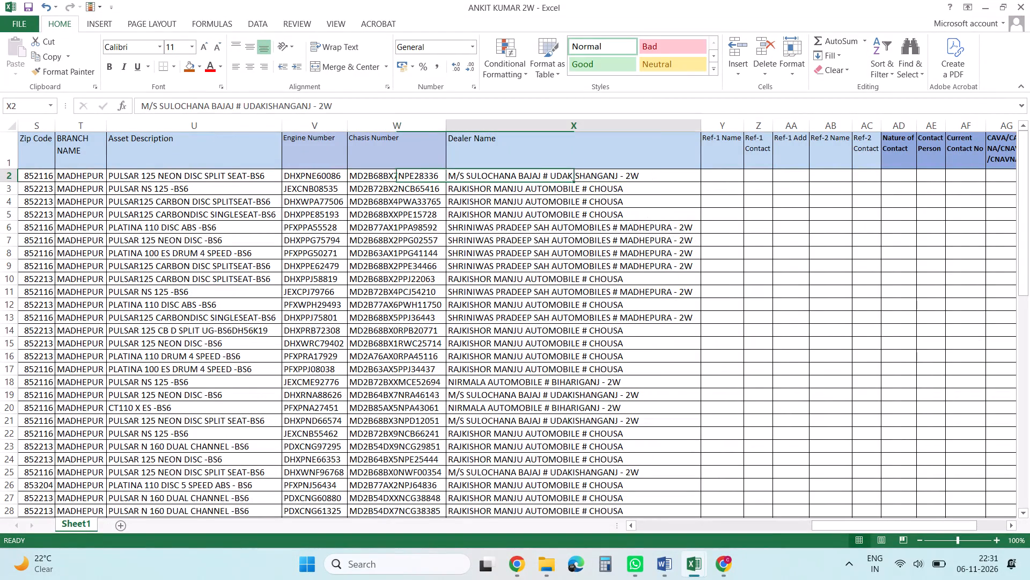
Go back to the first record's Residence Address and recheck its branch, asset, engine, chassis and dealer columns.
key(Left)
key(Left)
key(Left)
key(Left)
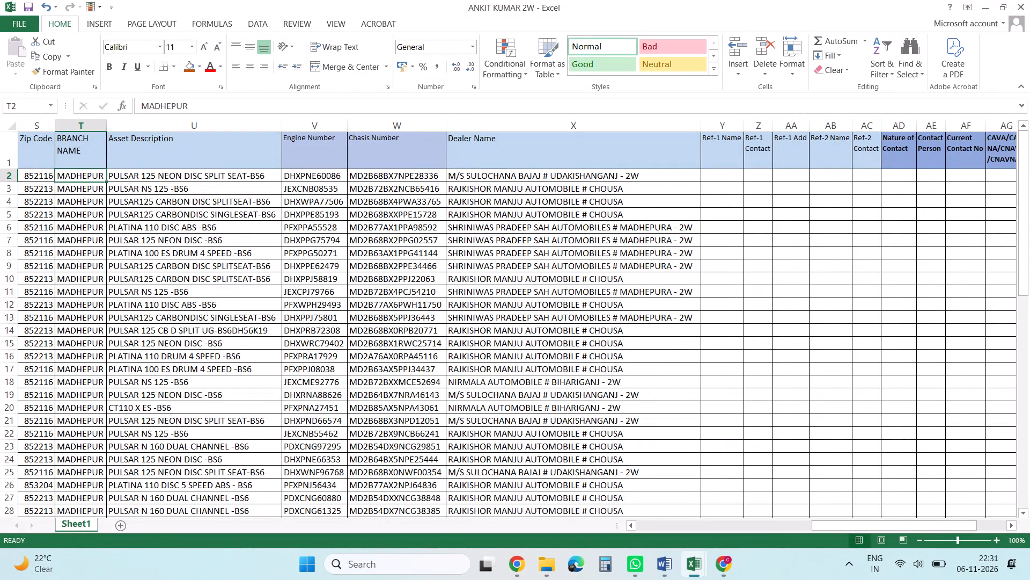
key(Left)
key(Left)
key(Right)
key(Right)
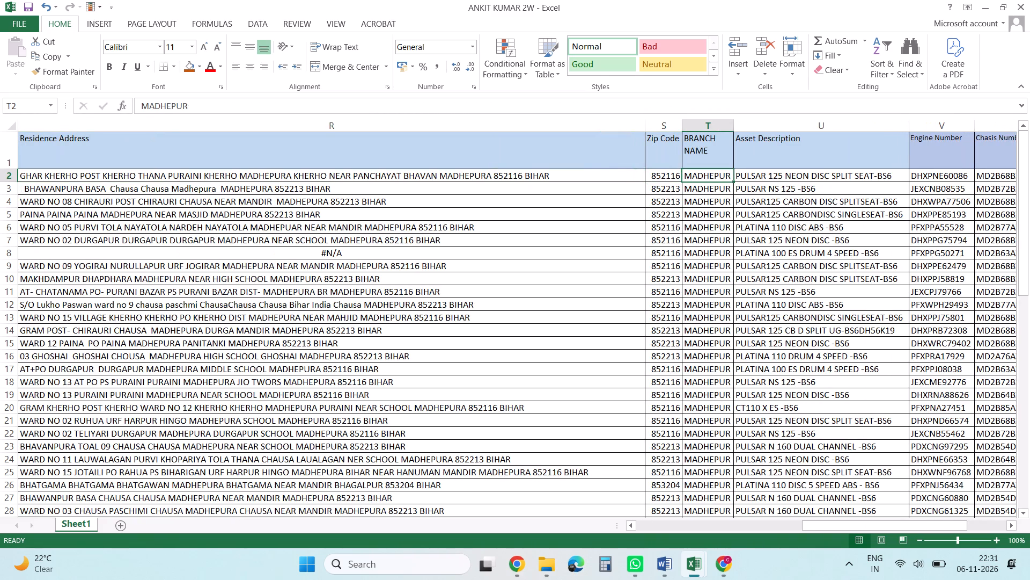
key(Right)
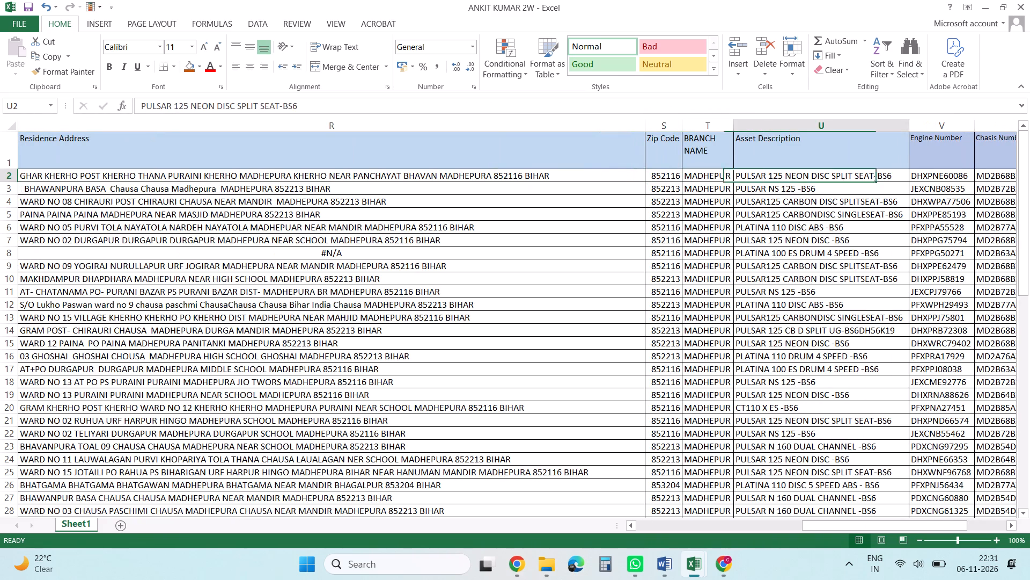
key(Right)
key(Right)
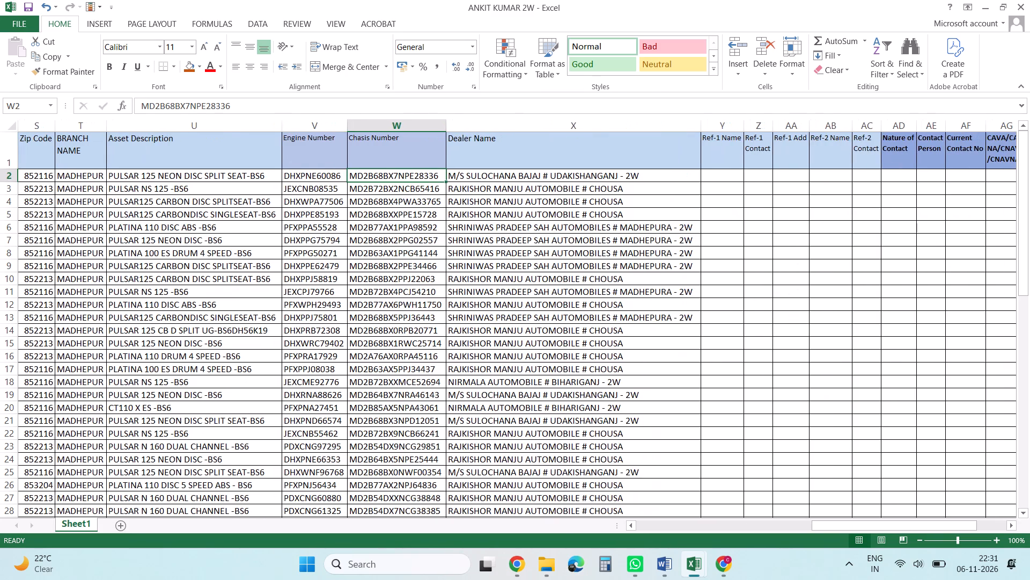
key(Right)
key(Left)
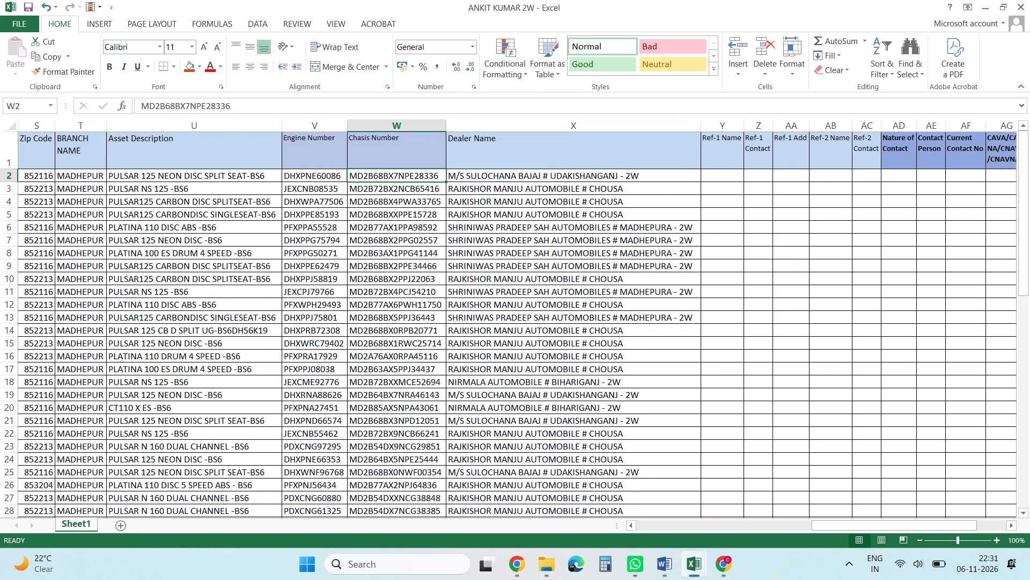
Return to the first record's Loan Number and review its columns from Registration Number across to Residence Address.
key(Left)
key(Left)
key(Left)
key(Left)
key(Left)
key(Left)
key(Left)
key(Left)
key(Left)
key(Left)
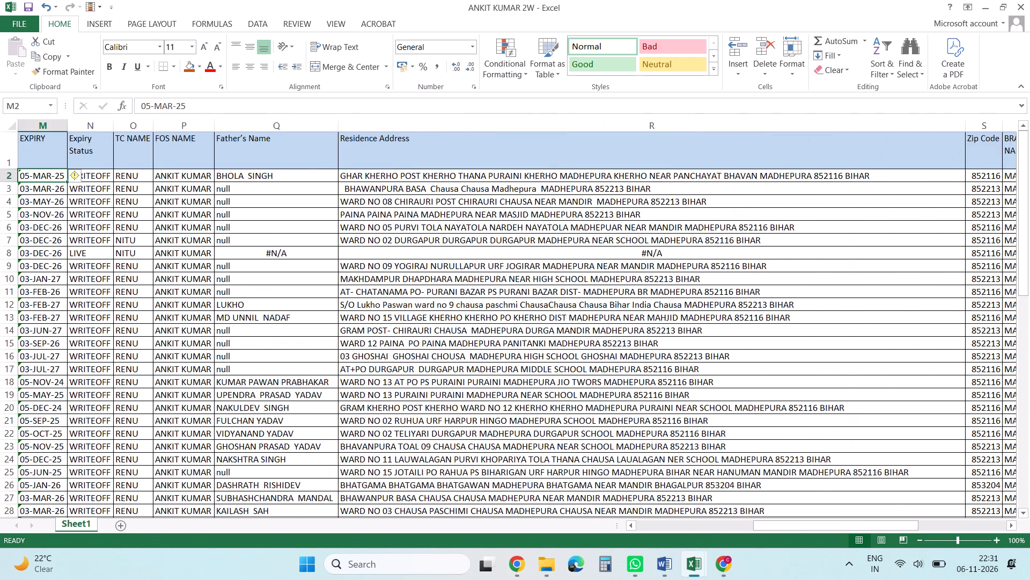
key(Left)
key(Left)
key(Left)
key(Left)
key(Left)
key(Left)
key(Left)
key(Left)
key(Left)
key(Left)
key(Left)
key(Left)
key(Left)
key(Left)
key(Left)
key(Left)
key(Left)
key(Left)
key(Left)
key(Left)
key(Right)
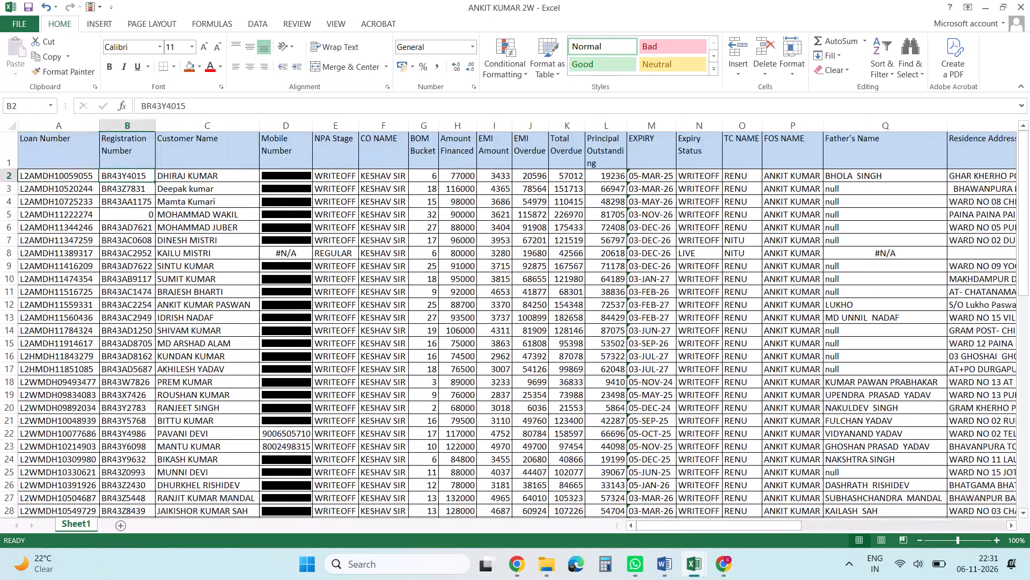
key(Right)
key(Right)
key(Right)
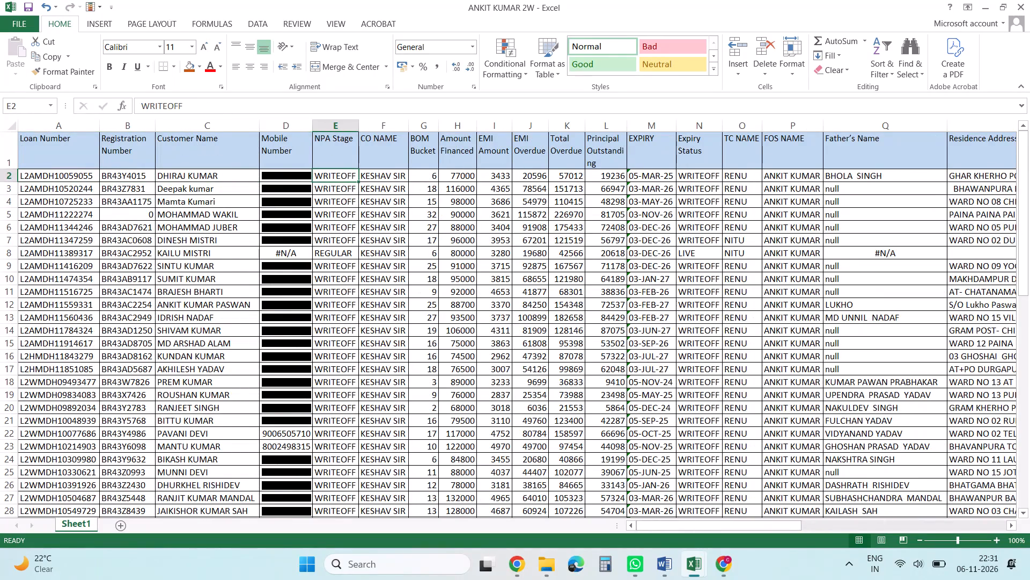
key(Right)
key(Right)
key(Right)
key(Right)
key(Right)
key(Right)
key(Right)
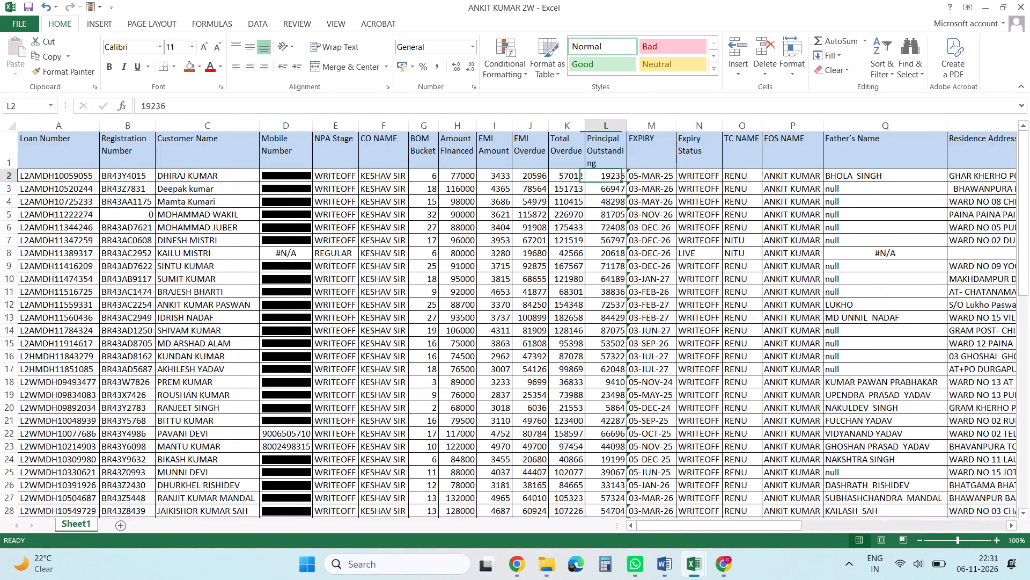
key(Right)
key(Right)
key(Right)
key(Right)
key(Right)
key(Right)
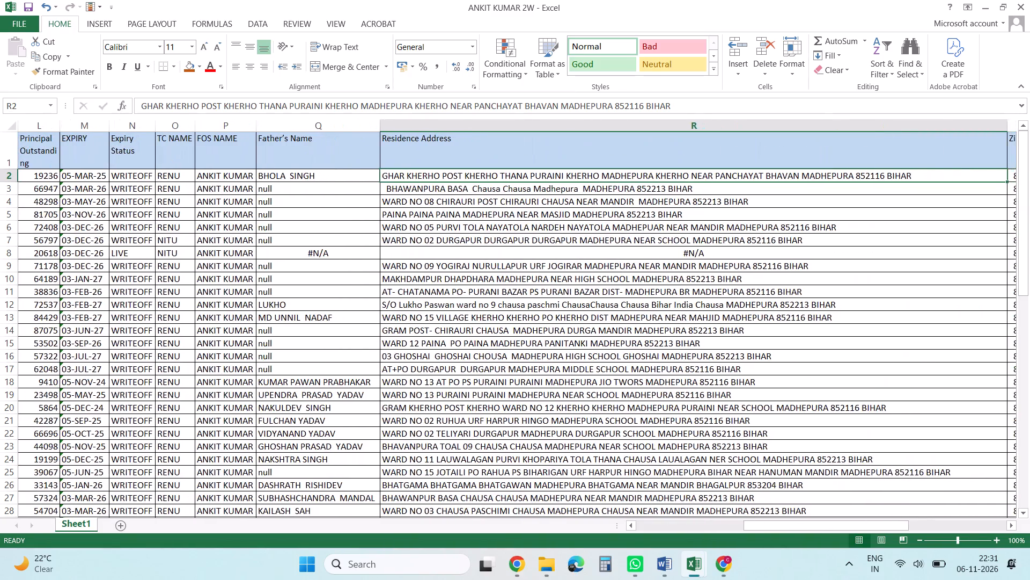
Go back to the start of the first record and review its columns again across to Zip Code.
key(Left)
key(Left)
key(Left)
key(Left)
key(Left)
key(Left)
key(Left)
key(Left)
key(Left)
key(Left)
key(Left)
key(Left)
key(Left)
key(Left)
key(Left)
key(Left)
key(Left)
key(Left)
key(Left)
key(Left)
key(Left)
key(Left)
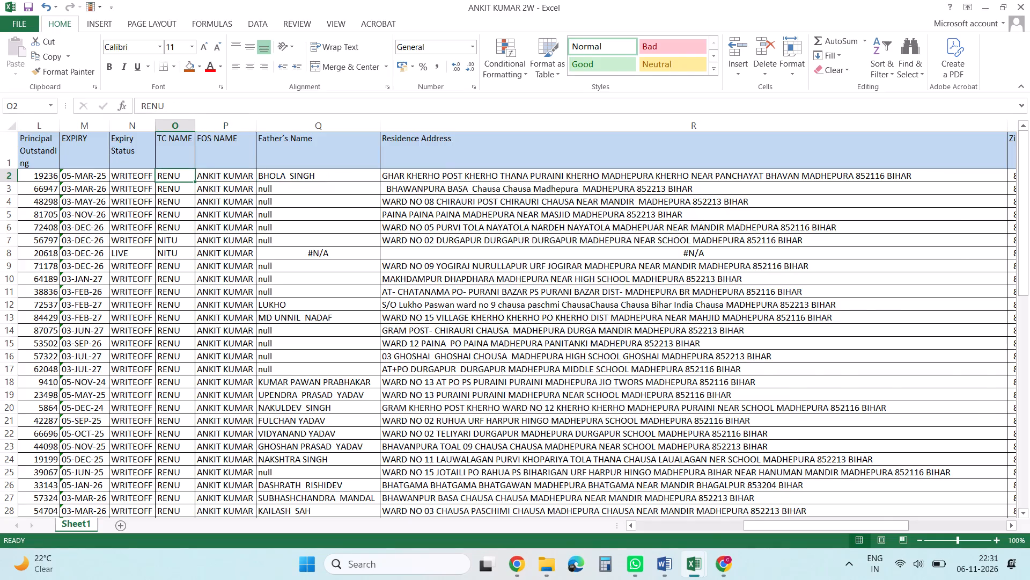
key(Right)
key(Right)
key(Right)
key(Right)
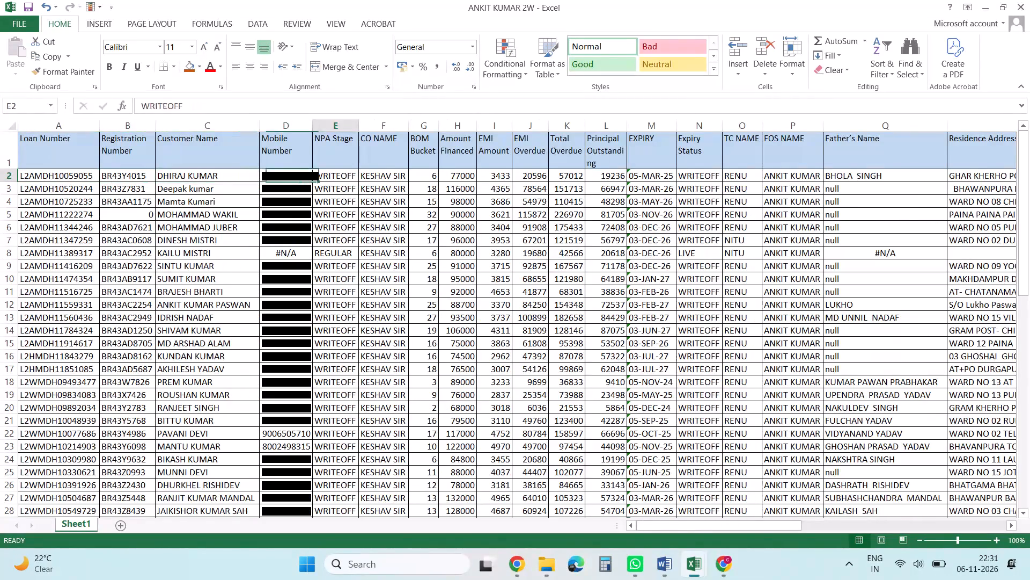
key(Right)
key(Right)
key(Right)
key(Right)
key(Right)
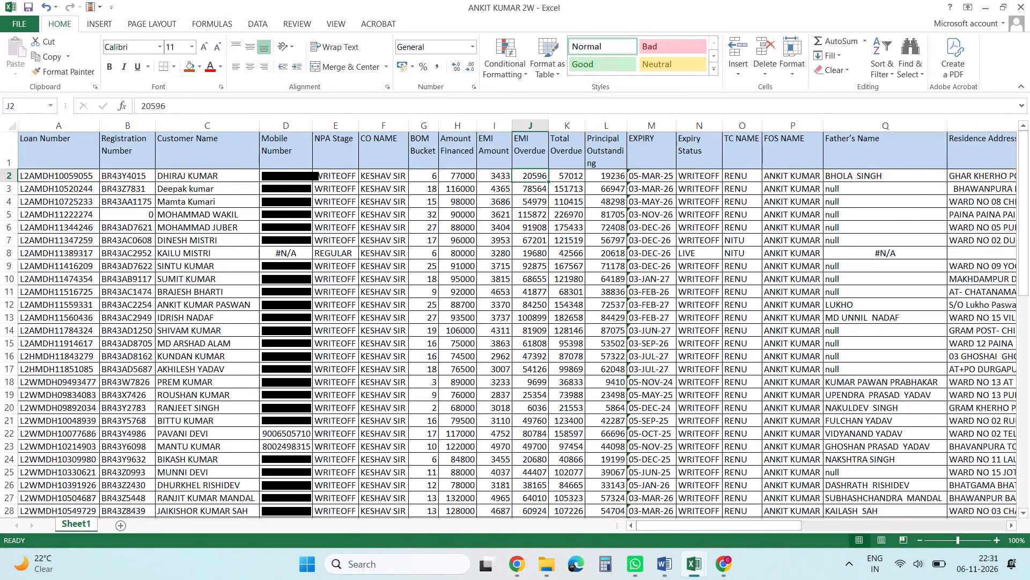
key(Right)
key(Right)
key(Right)
key(Right)
key(Right)
key(Right)
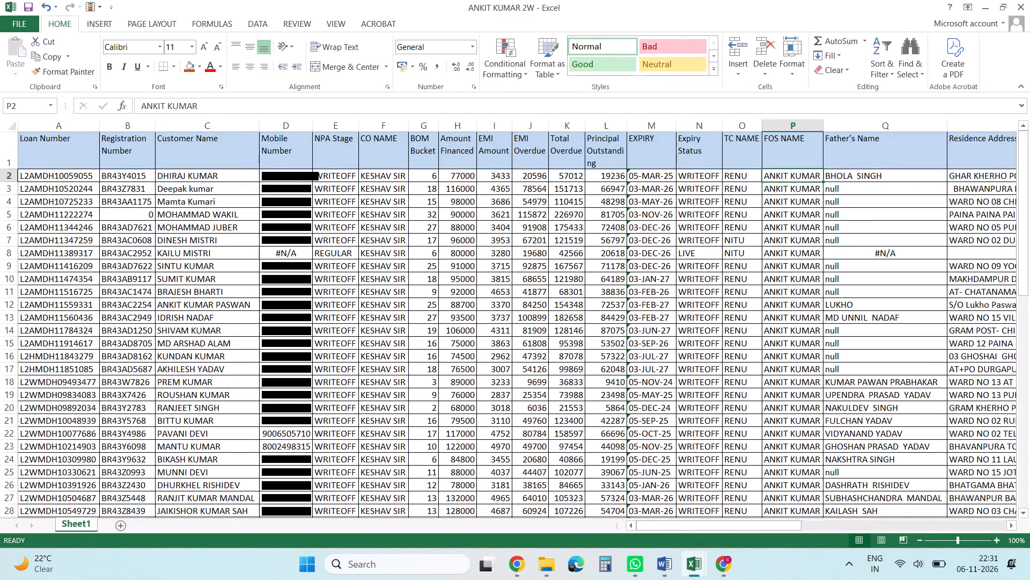
key(Right)
key(Right)
key(Right)
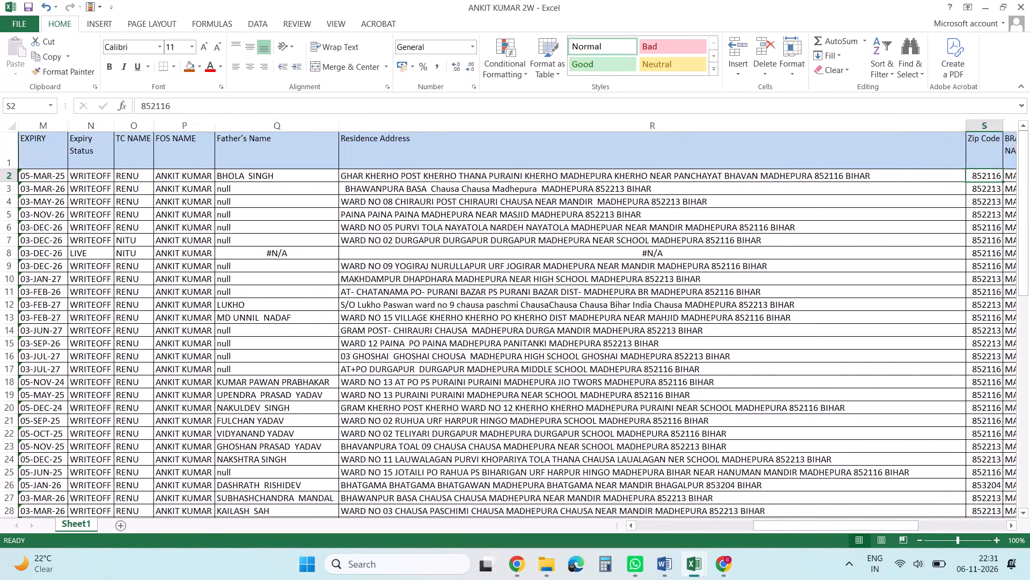
Return to the first record's Loan Number and look through its columns once more, across to Engine Number.
key(Left)
key(Left)
key(Left)
key(Left)
key(Left)
key(Left)
key(Left)
key(Left)
key(Left)
key(Left)
key(Left)
key(Left)
key(Left)
key(Left)
key(Left)
key(Left)
key(Left)
key(Left)
key(Left)
key(Left)
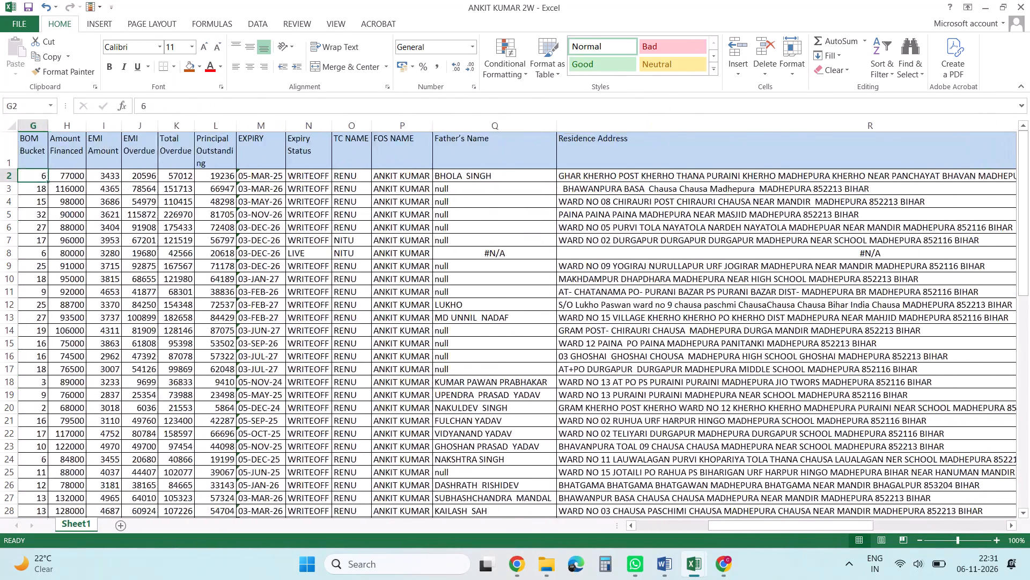
key(Right)
key(Right)
key(Right)
key(Right)
key(Right)
key(Right)
key(Right)
key(Right)
key(Right)
key(Right)
key(Right)
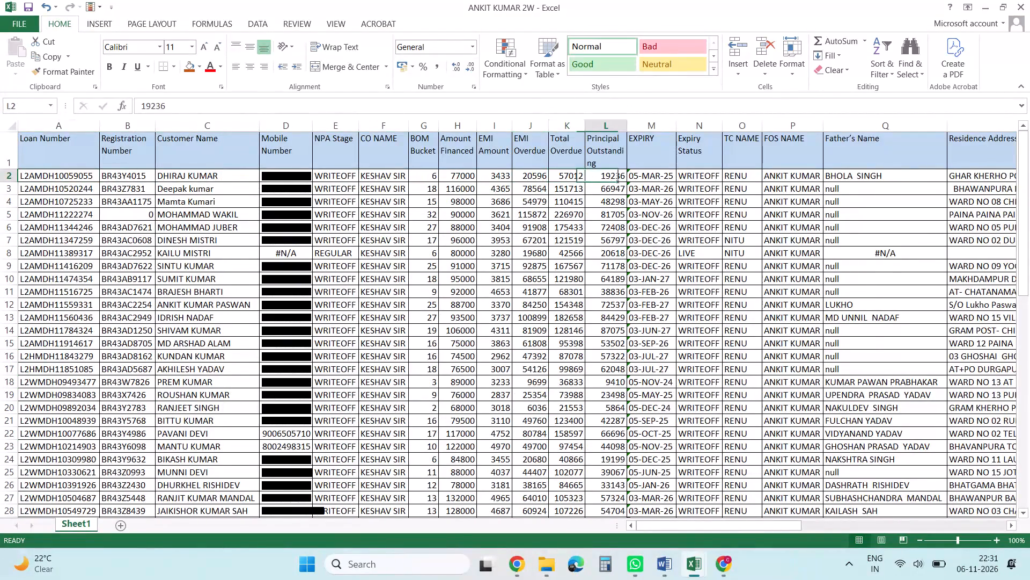
key(Right)
key(Right)
key(Right)
key(Right)
key(Right)
key(Right)
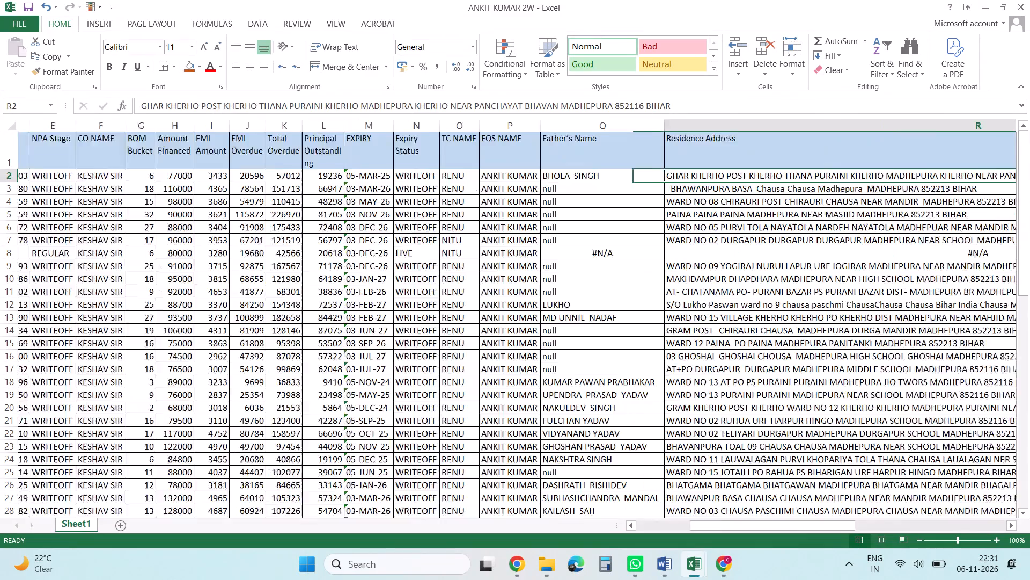
key(Right)
key(Right)
key(Right)
key(Right)
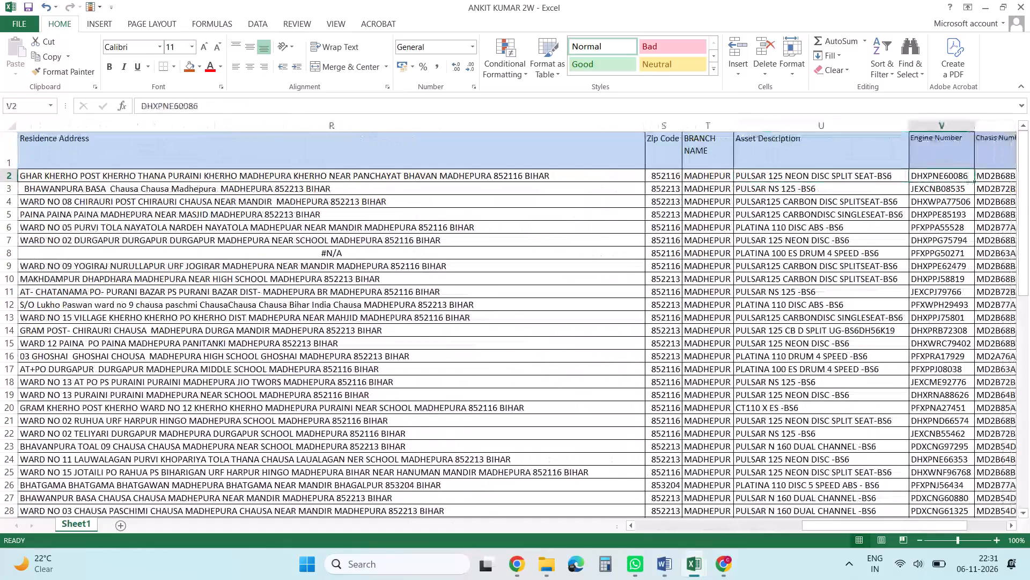
Go back to the first record's Loan Number and review its columns again across to Dealer Name.
key(Left)
key(Left)
key(Left)
key(Left)
key(Left)
key(Left)
key(Left)
key(Left)
key(Left)
key(Left)
key(Left)
key(Left)
key(Left)
key(Left)
key(Left)
key(Left)
key(Left)
key(Left)
key(Left)
key(Left)
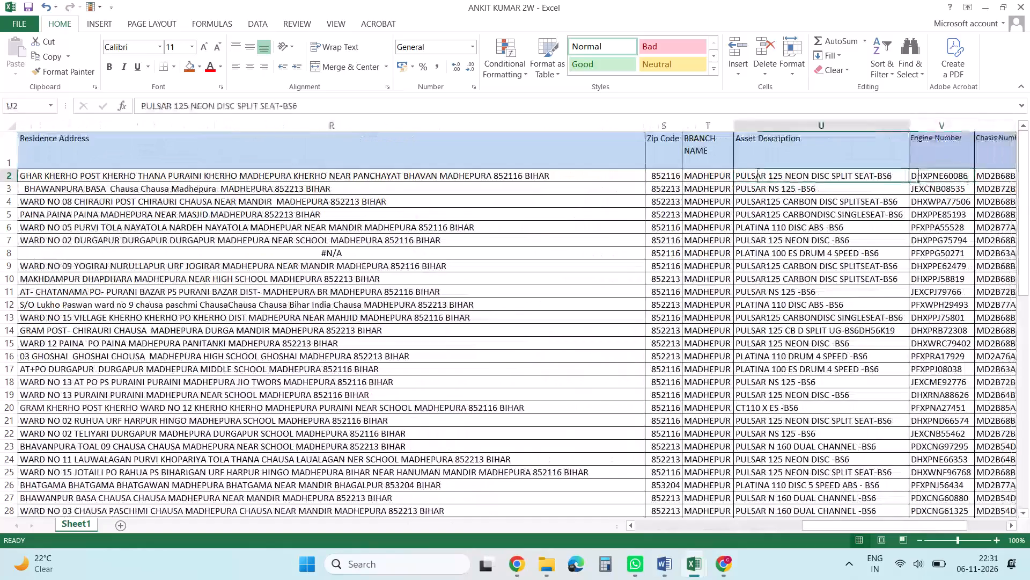
key(Right)
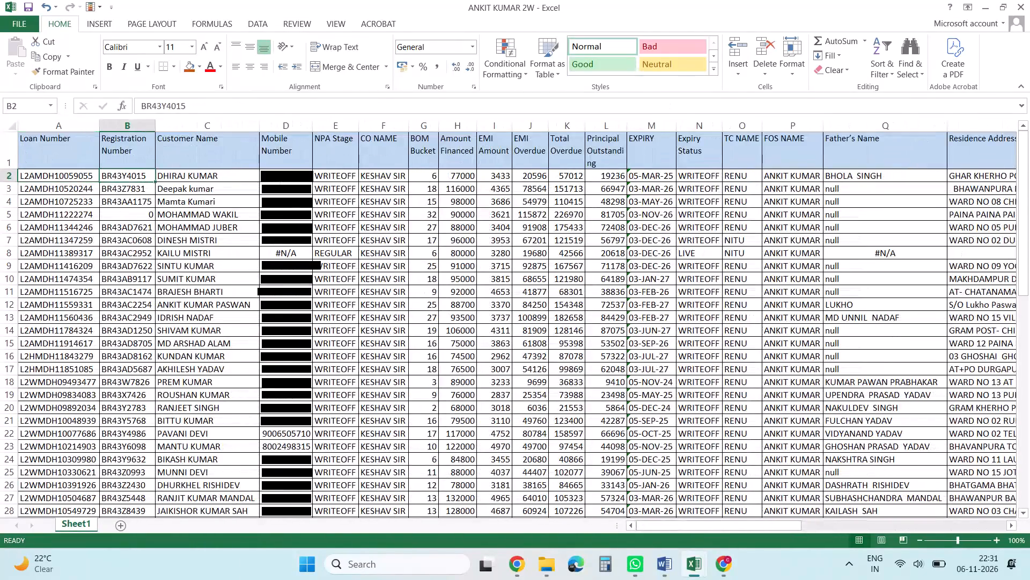
key(Right)
key(Right)
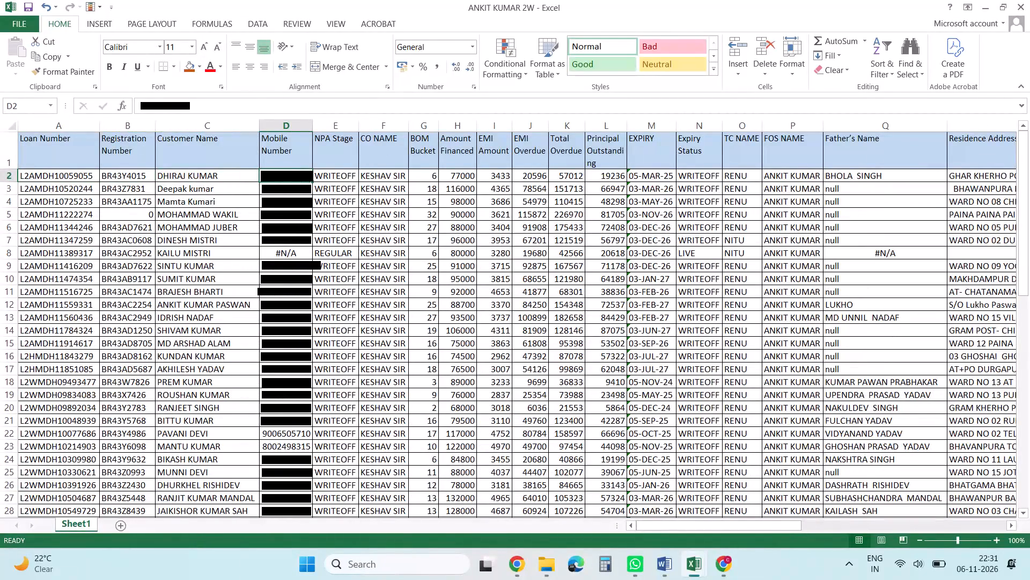
key(Right)
key(Right)
key(Right)
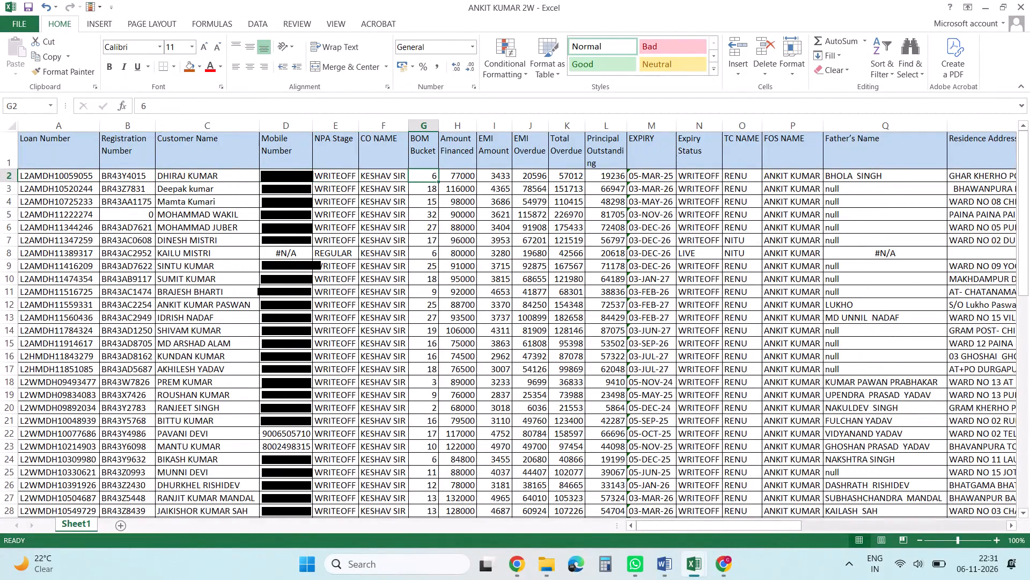
key(Right)
key(Right)
key(Right)
key(Right)
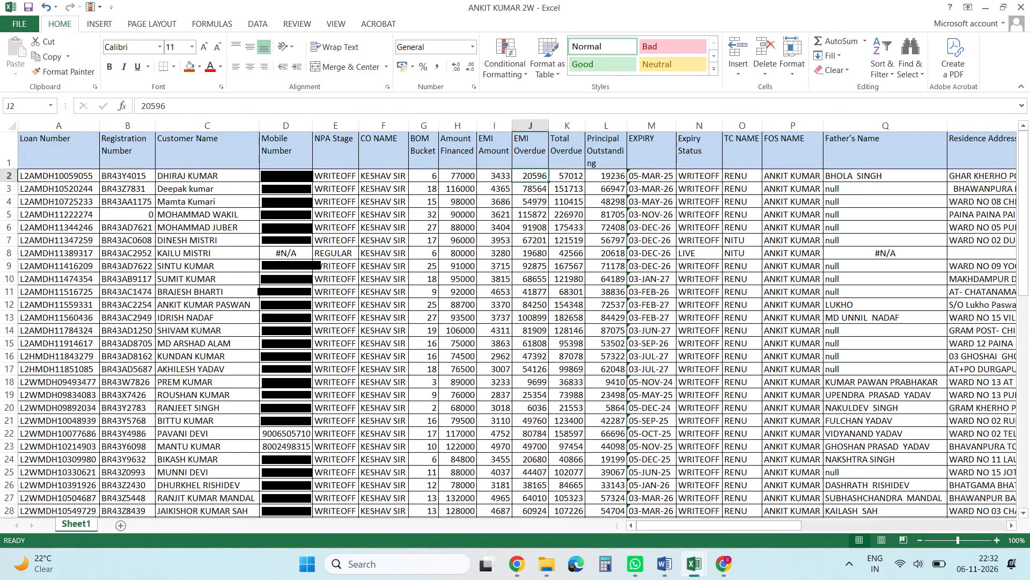
key(Right)
key(Right)
key(Right)
key(Right)
key(Right)
key(Right)
key(Right)
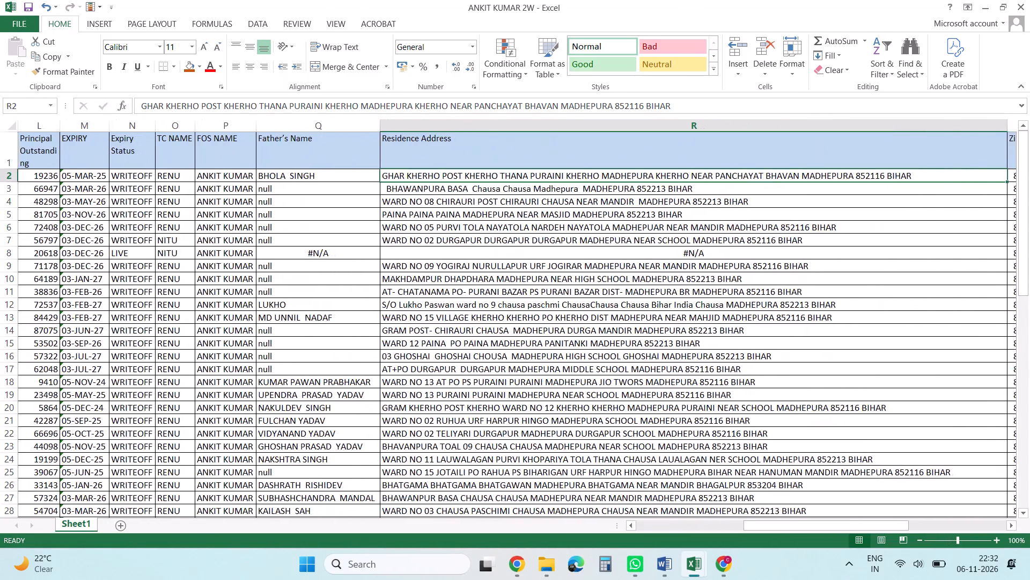
key(Right)
key(Right)
key(Right)
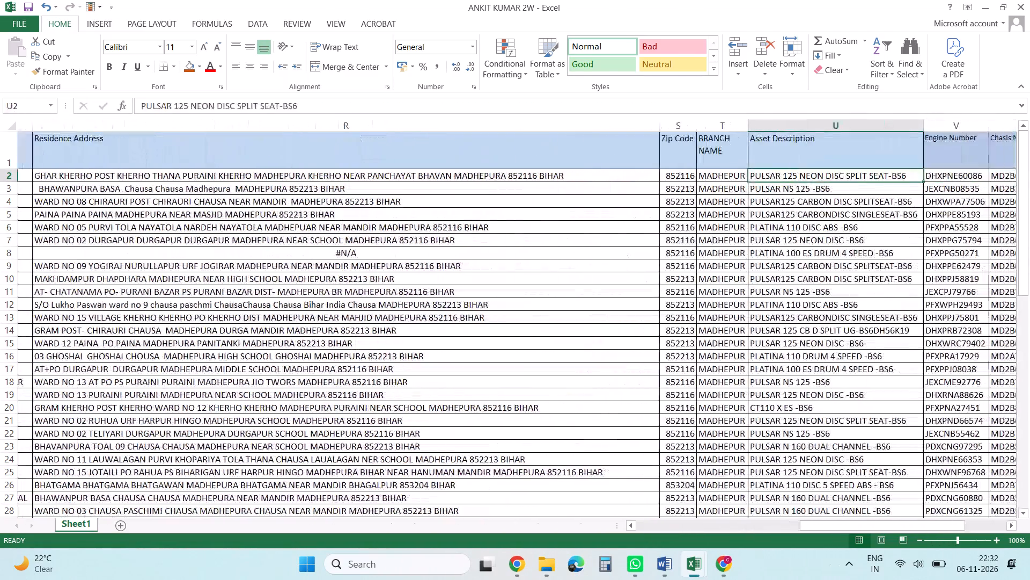
key(Right)
key(Right)
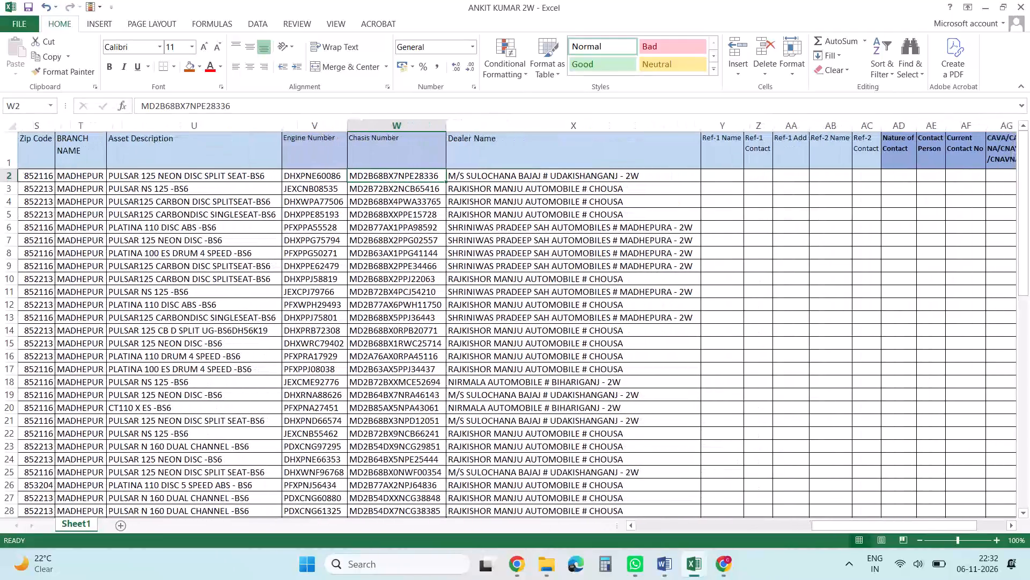
key(Right)
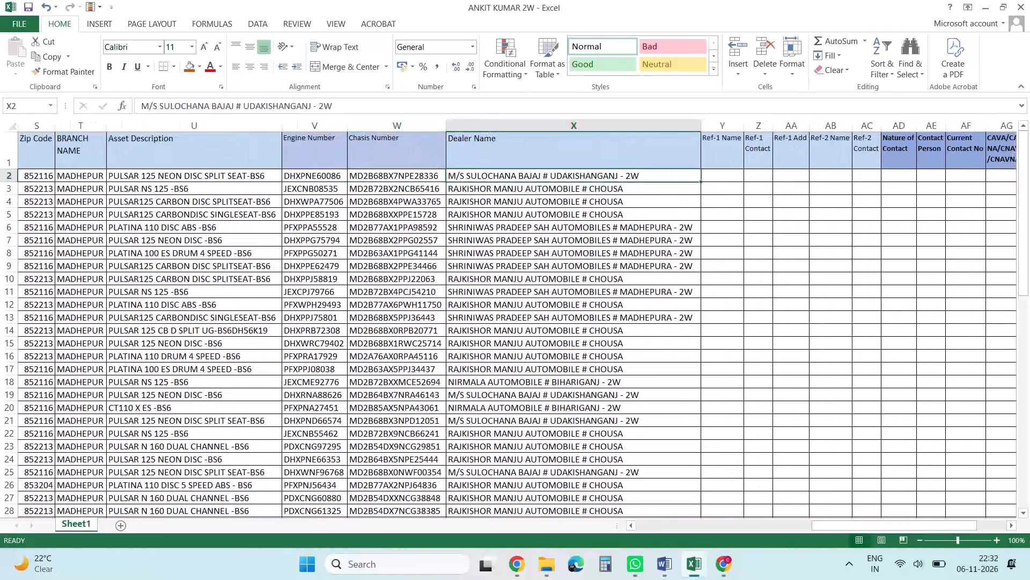
Return to the first record's Loan Number and recheck every column once more, across to Dealer Name.
key(Left)
key(Left)
key(Left)
key(Left)
key(Left)
key(Left)
key(Left)
key(Left)
key(Left)
key(Left)
key(Left)
key(Left)
key(Left)
key(Left)
key(Left)
key(Left)
key(Left)
key(Left)
key(Left)
key(Left)
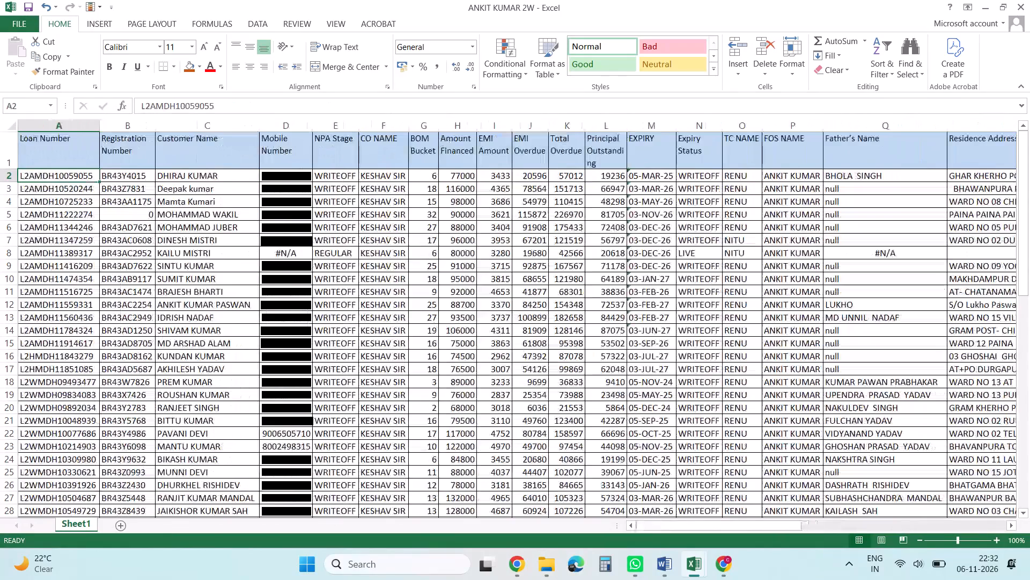
key(Right)
key(Right)
key(Right)
key(Right)
key(Right)
key(Right)
key(Right)
key(Right)
key(Right)
key(Right)
key(Right)
key(Right)
key(Right)
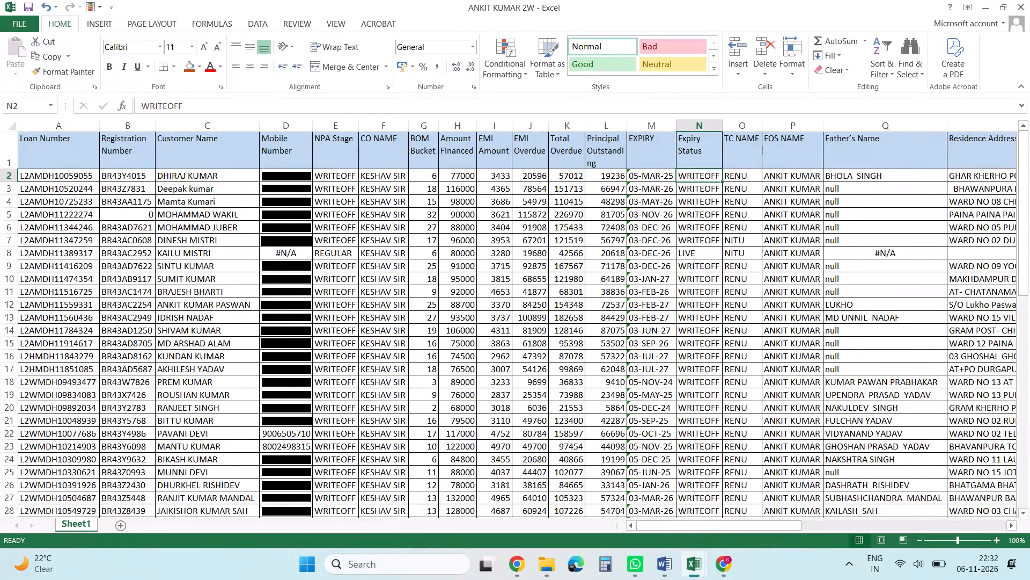
key(Right)
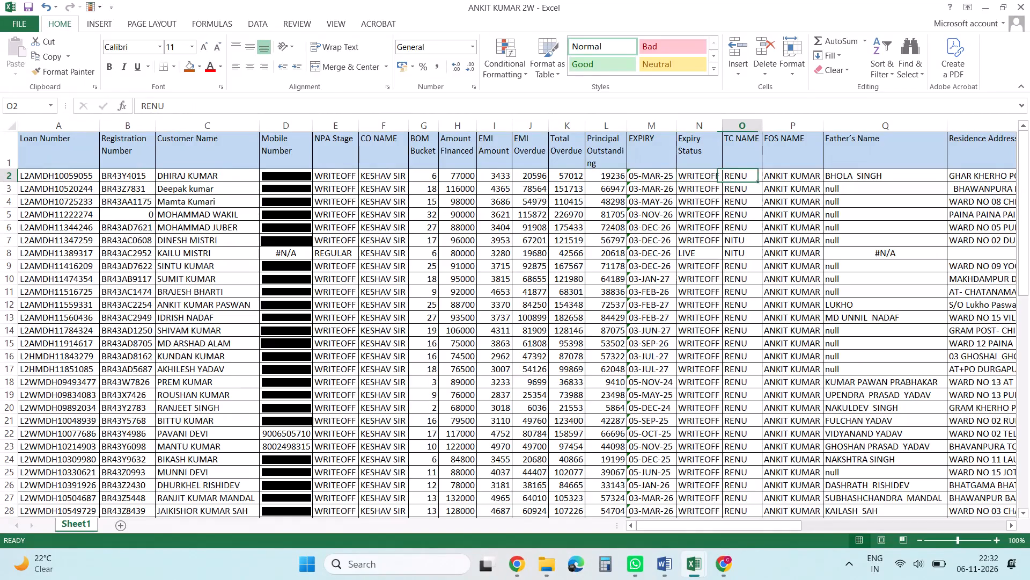
key(Right)
key(Right)
key(Right)
key(Right)
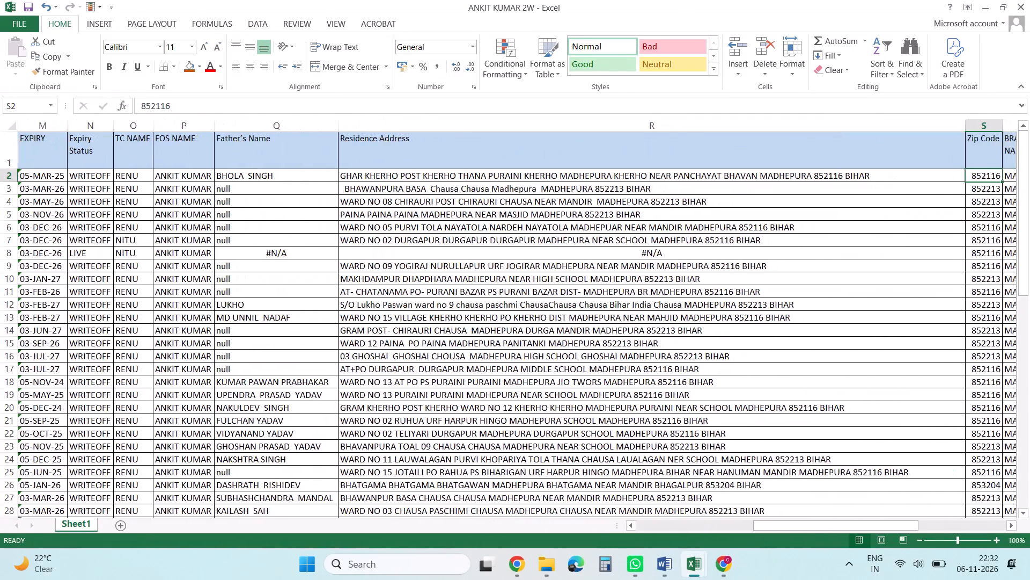
key(Right)
key(Right)
key(Right)
key(Right)
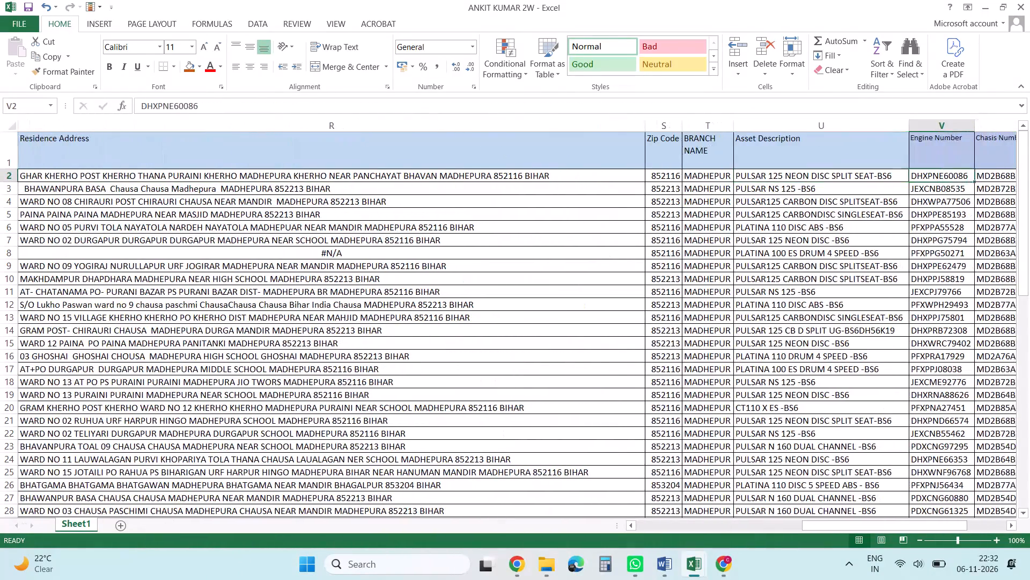
key(Right)
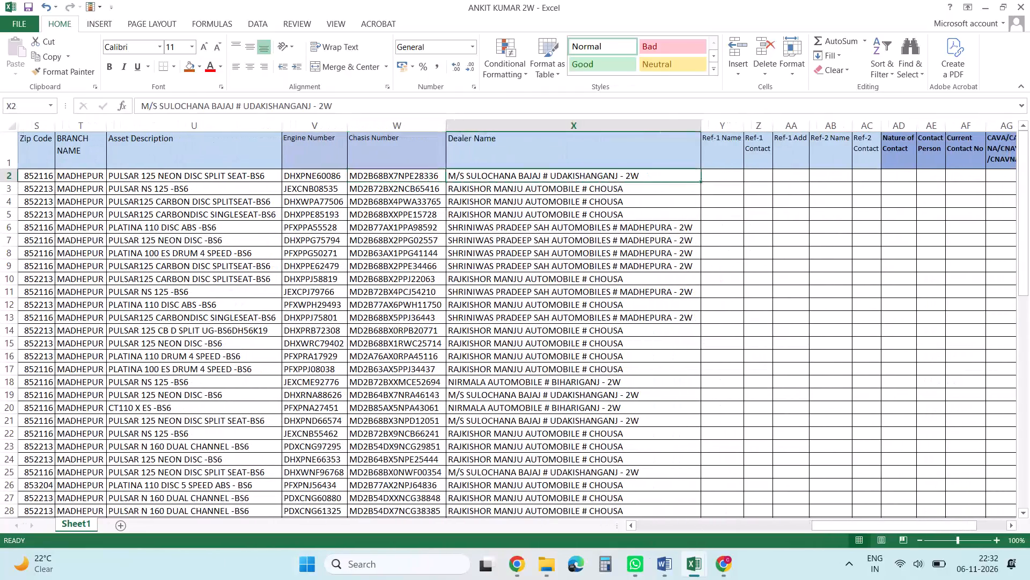
Go back to the first record's Loan Number and review its columns across to TC NAME, ending on the second record.
key(Left)
key(Left)
key(Left)
key(Left)
key(Left)
key(Left)
key(Left)
key(Left)
key(Left)
key(Left)
key(Left)
key(Left)
key(Left)
key(Left)
key(Left)
key(Left)
key(Left)
key(Left)
key(Left)
key(Left)
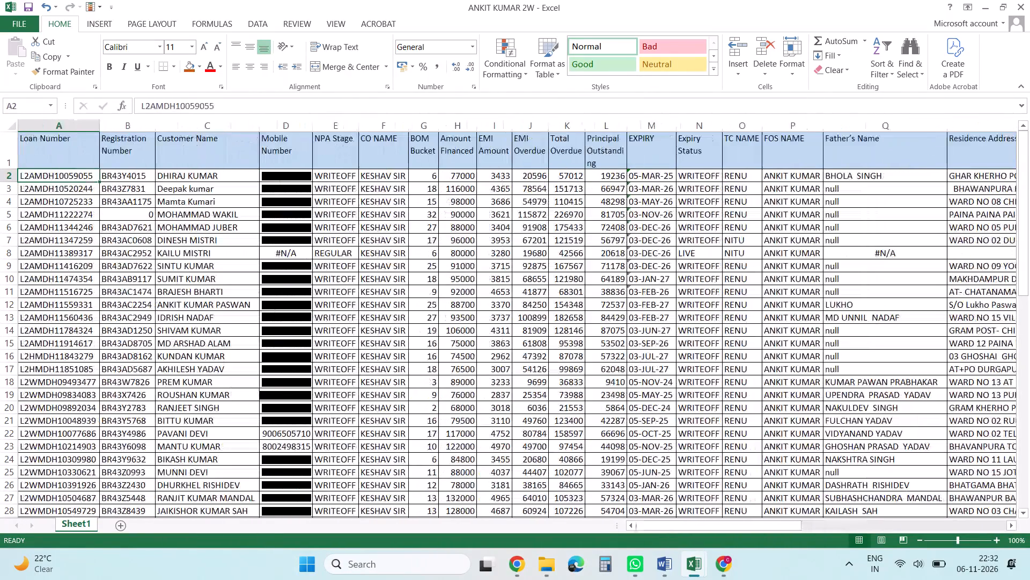
key(Right)
key(Right)
key(Right)
key(Right)
key(Right)
key(Right)
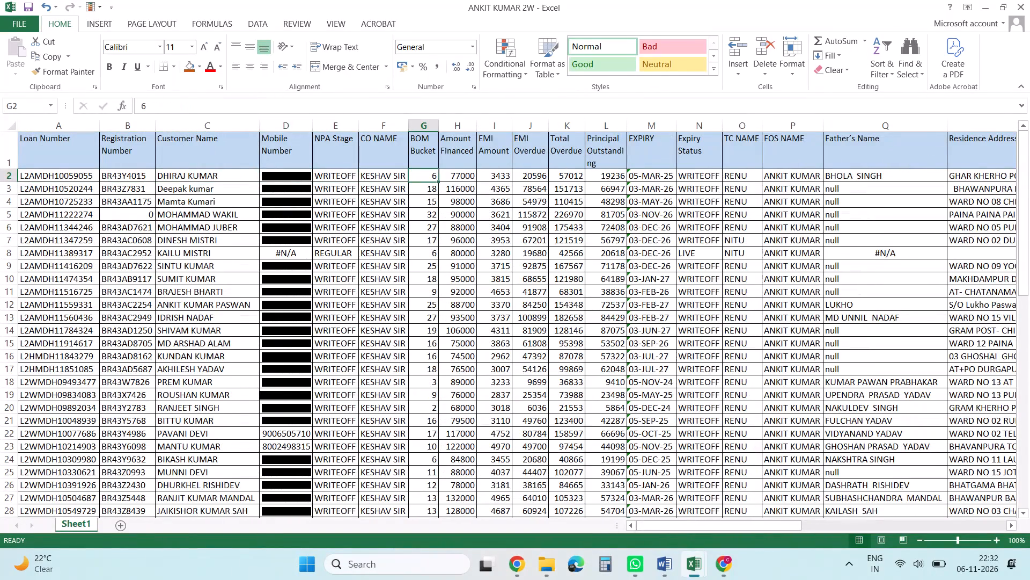
key(Right)
key(Right)
key(Right)
key(Right)
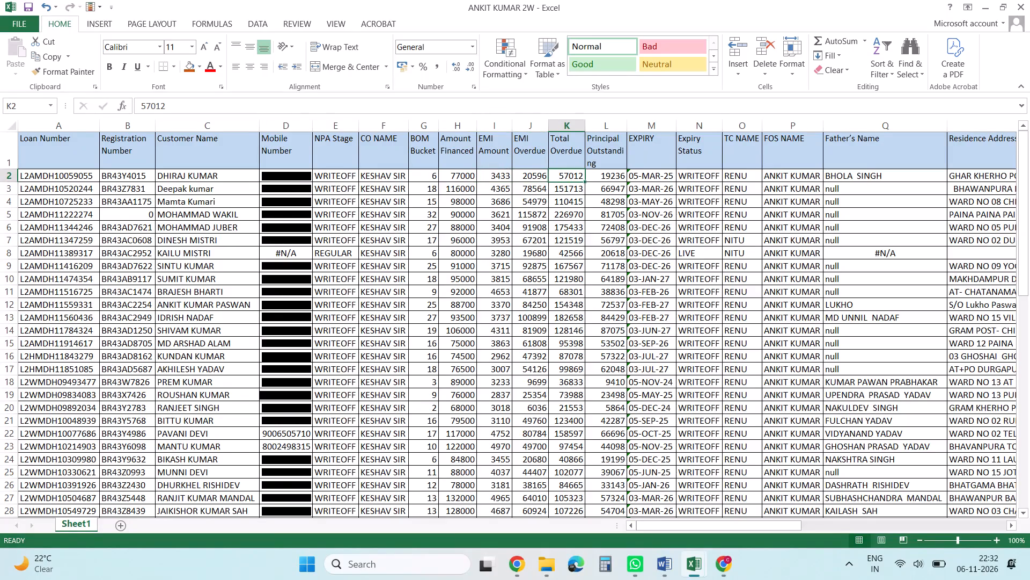
key(Right)
key(Right)
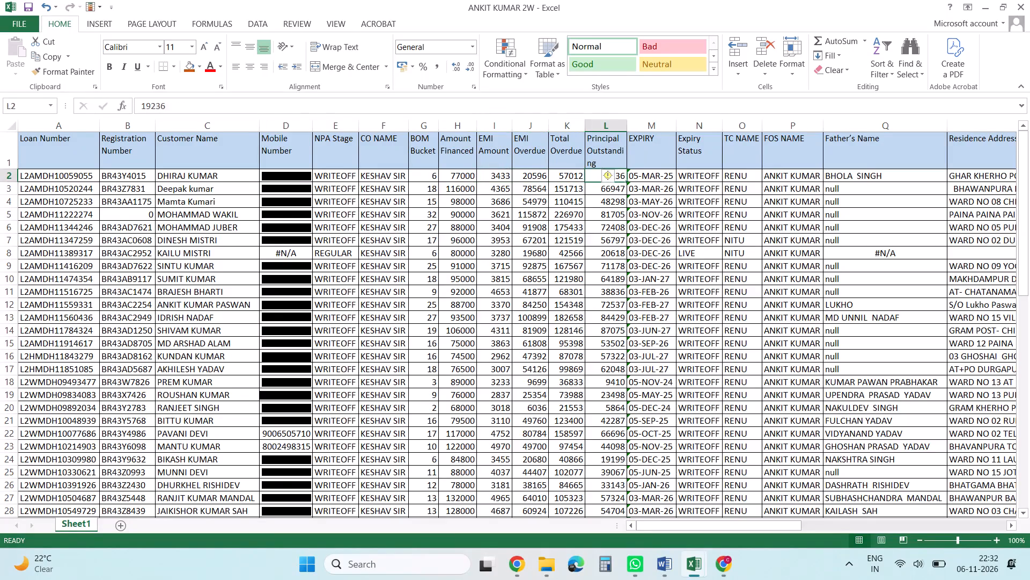
key(Right)
key(Right)
key(Down)
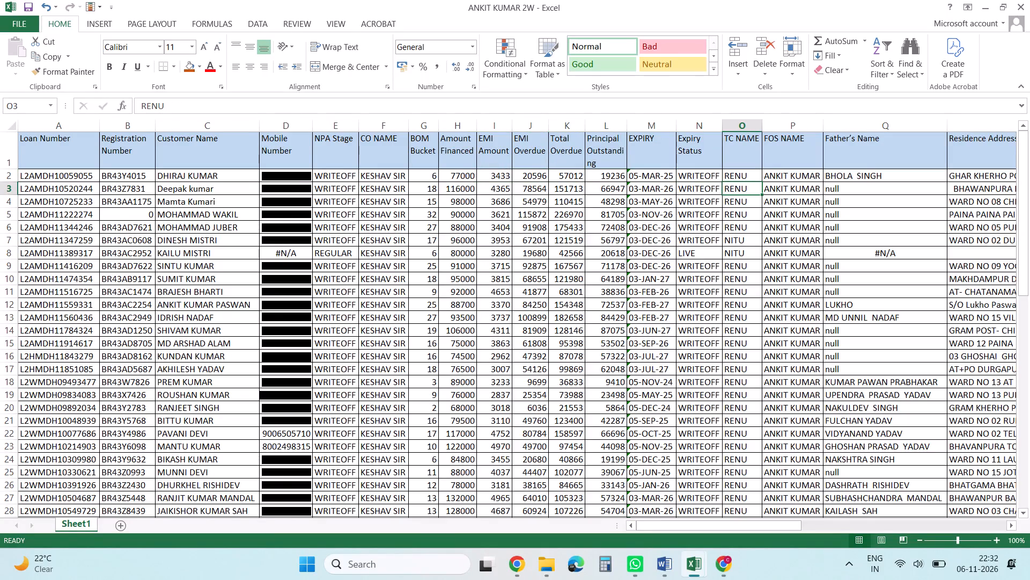
Save the 2W workbook and undo the stray character entered in the second record's TC NAME cell.
key(ctrl+s)
key(ctrl+s)
key(ctrl+s)
key(ctrl+s)
key(ctrl+s)
key(ctrl+s)
key(ctrl+s)
key(ctrl+s)
key(ctrl+s)
key(ctrl+s)
key(ctrl+s)
key(ctrl+s)
key(ctrl+s)
key(ctrl+s)
key(ctrl+s)
key(ctrl+s)
key(ctrl+s)
key(ctrl+s)
key(ctrl+s)
key(ctrl+s)
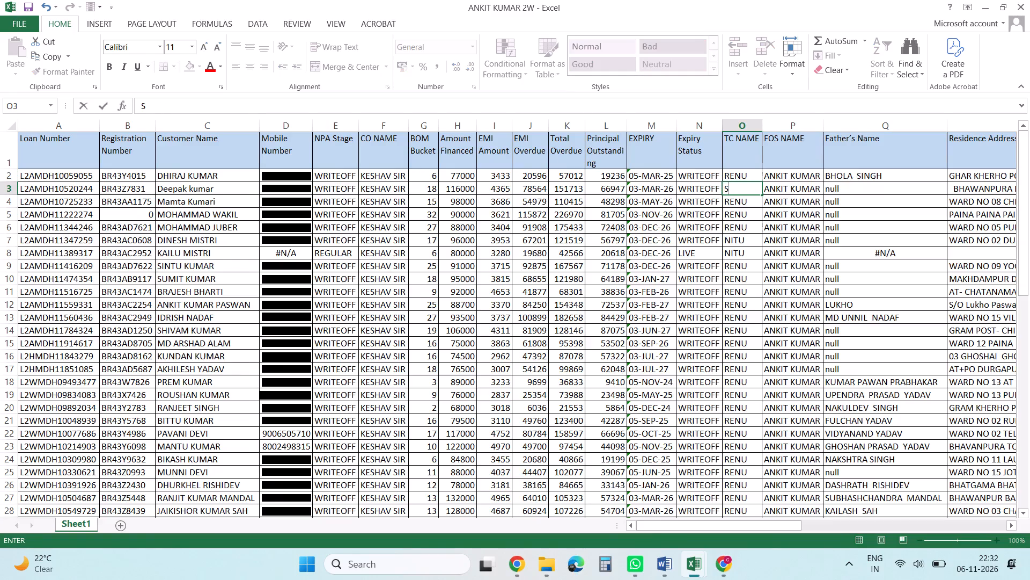
key(ctrl+z)
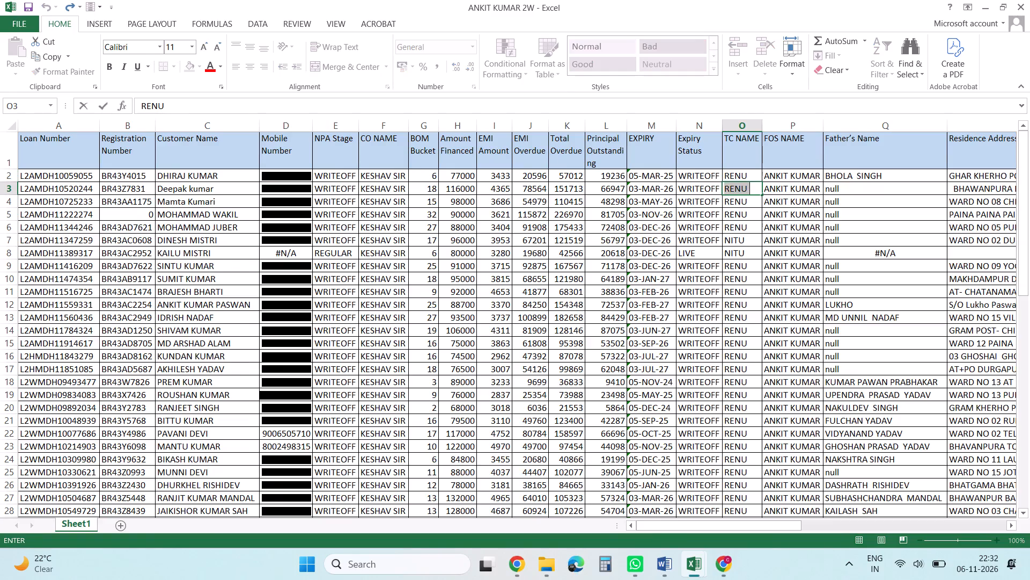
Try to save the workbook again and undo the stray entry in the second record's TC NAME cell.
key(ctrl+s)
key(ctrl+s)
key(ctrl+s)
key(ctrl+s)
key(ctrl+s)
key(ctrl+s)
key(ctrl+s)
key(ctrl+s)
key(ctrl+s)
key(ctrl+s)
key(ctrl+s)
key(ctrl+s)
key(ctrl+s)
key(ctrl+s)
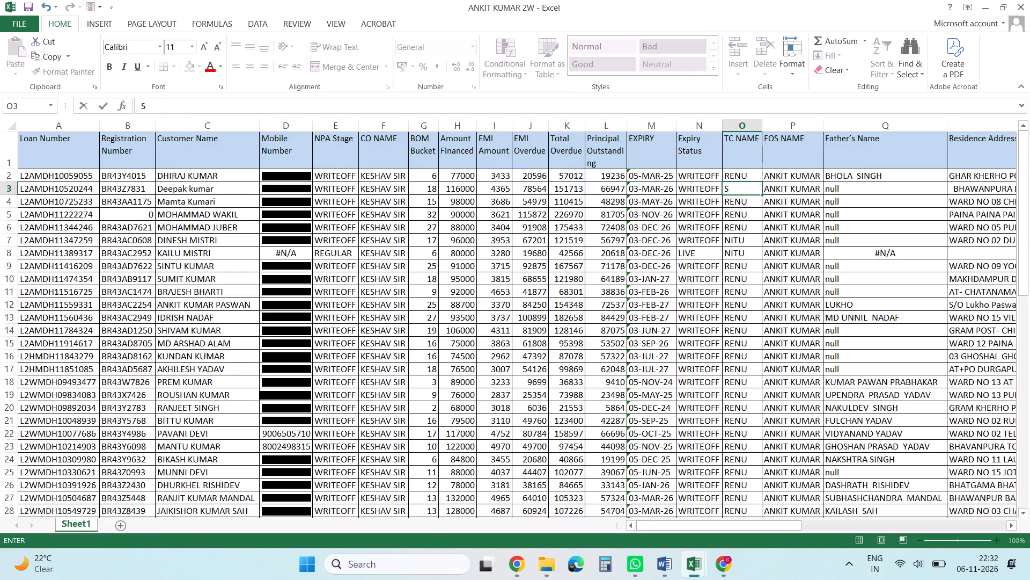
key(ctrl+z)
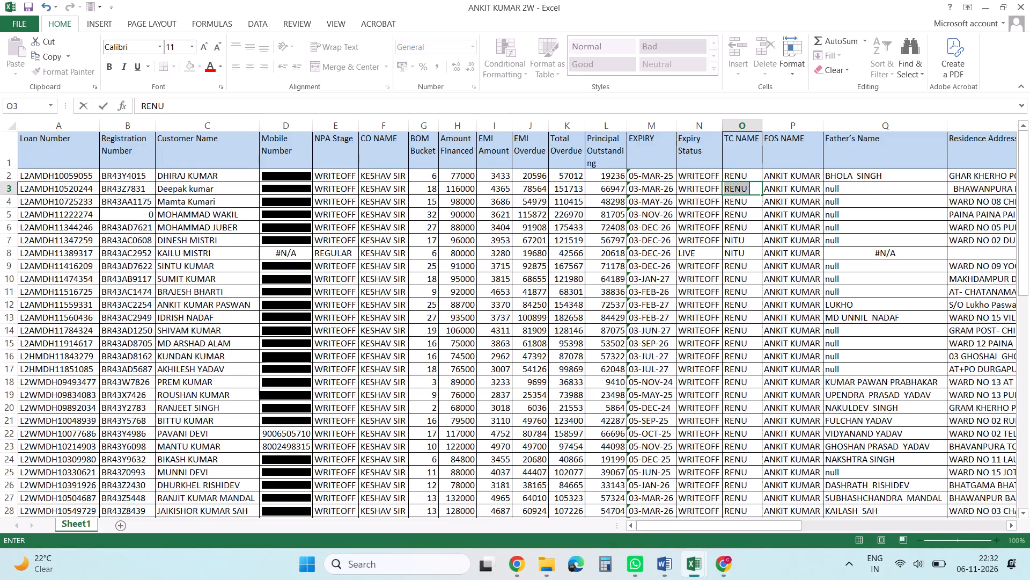